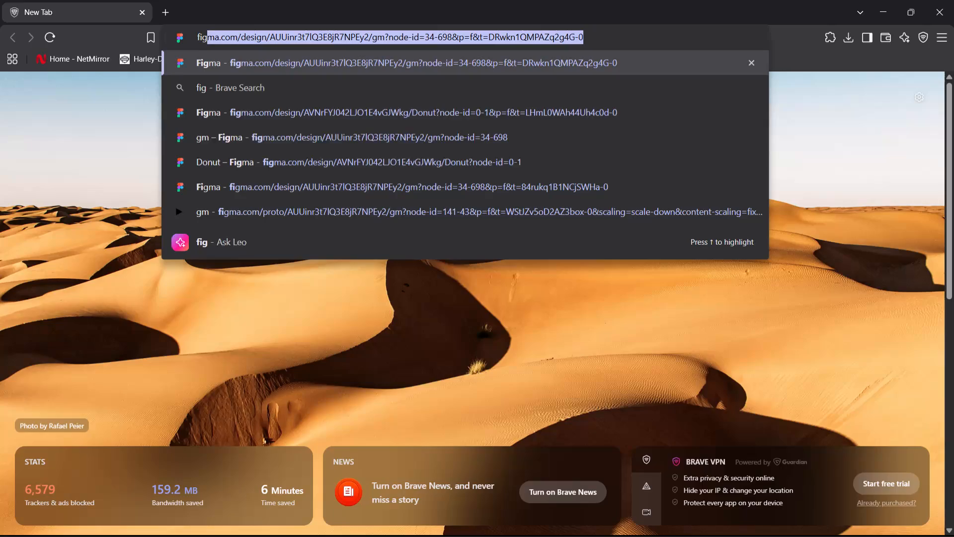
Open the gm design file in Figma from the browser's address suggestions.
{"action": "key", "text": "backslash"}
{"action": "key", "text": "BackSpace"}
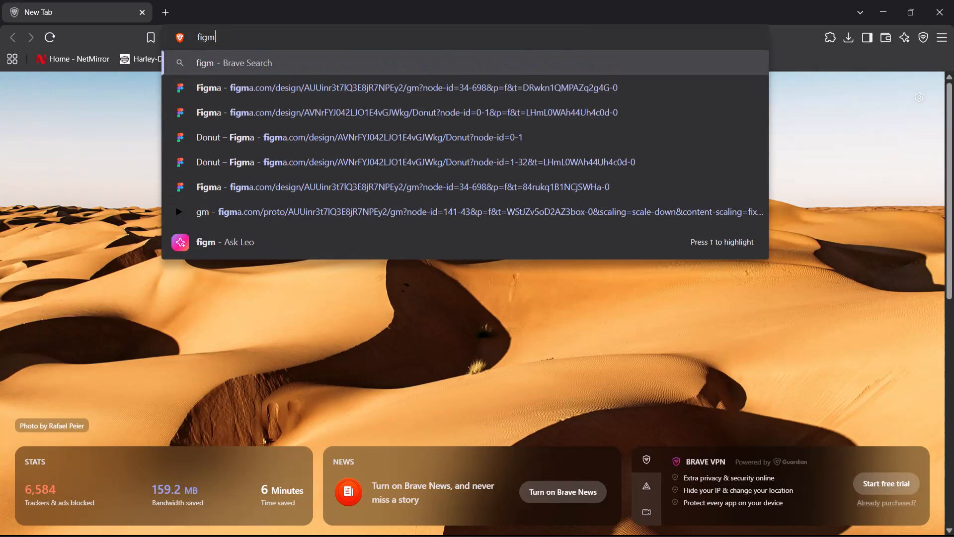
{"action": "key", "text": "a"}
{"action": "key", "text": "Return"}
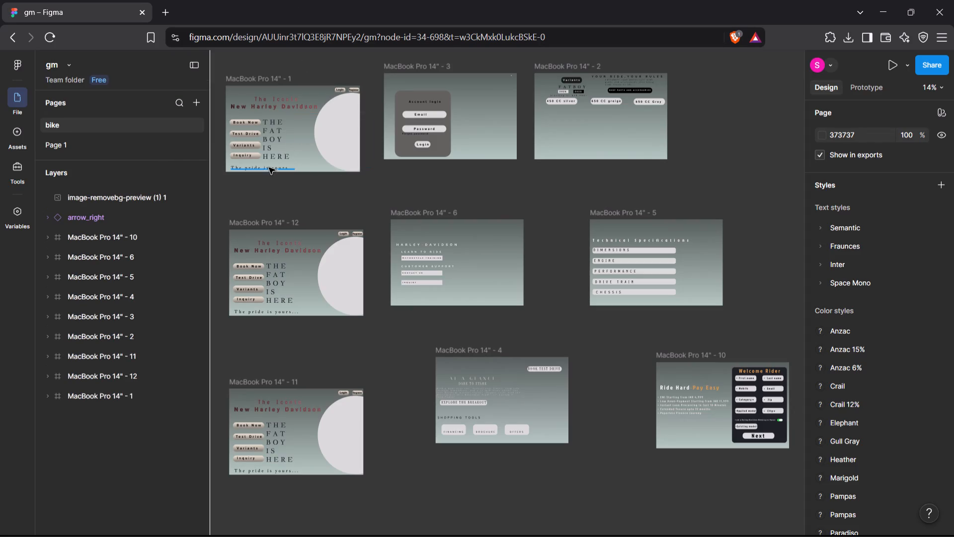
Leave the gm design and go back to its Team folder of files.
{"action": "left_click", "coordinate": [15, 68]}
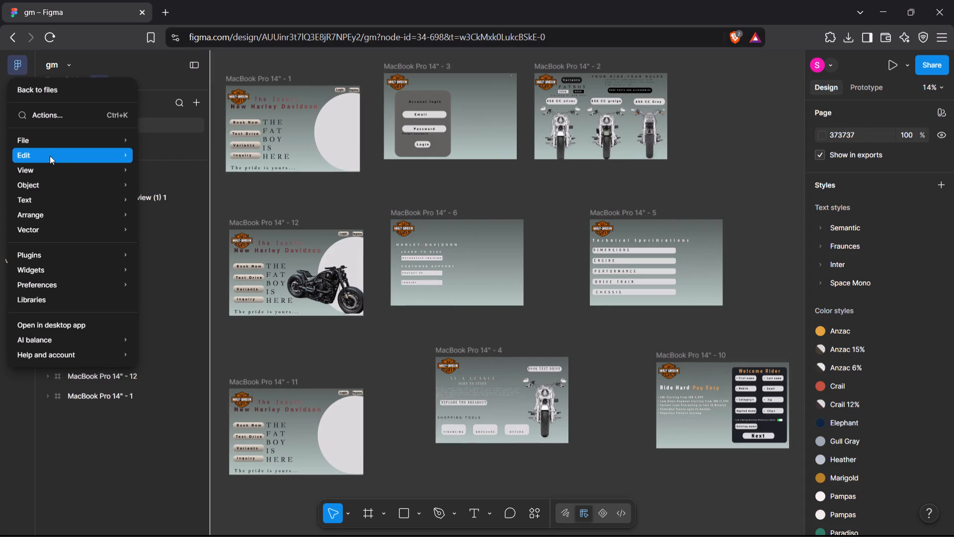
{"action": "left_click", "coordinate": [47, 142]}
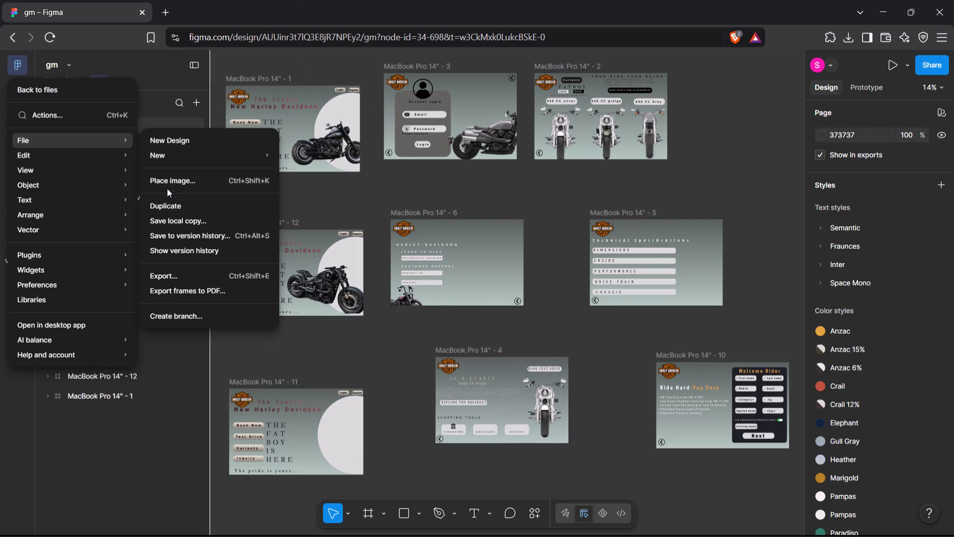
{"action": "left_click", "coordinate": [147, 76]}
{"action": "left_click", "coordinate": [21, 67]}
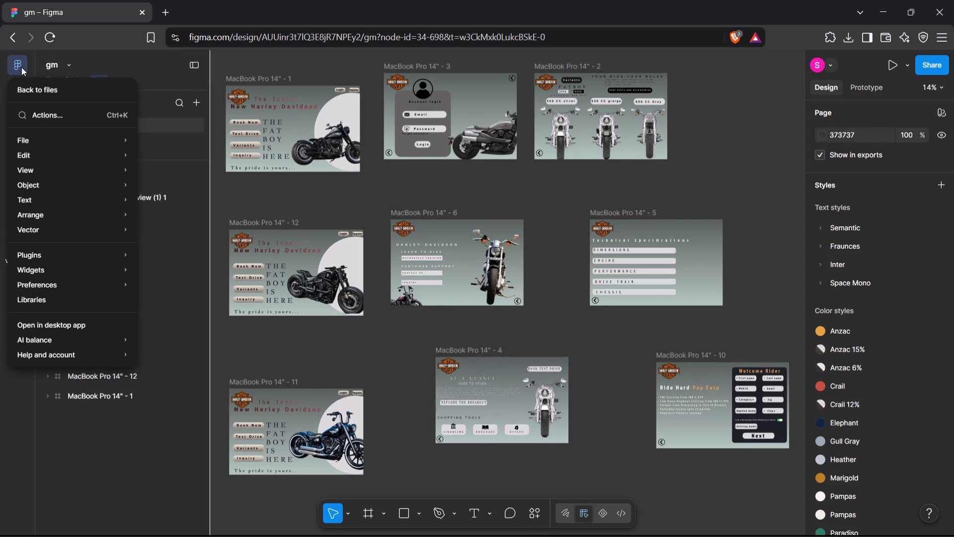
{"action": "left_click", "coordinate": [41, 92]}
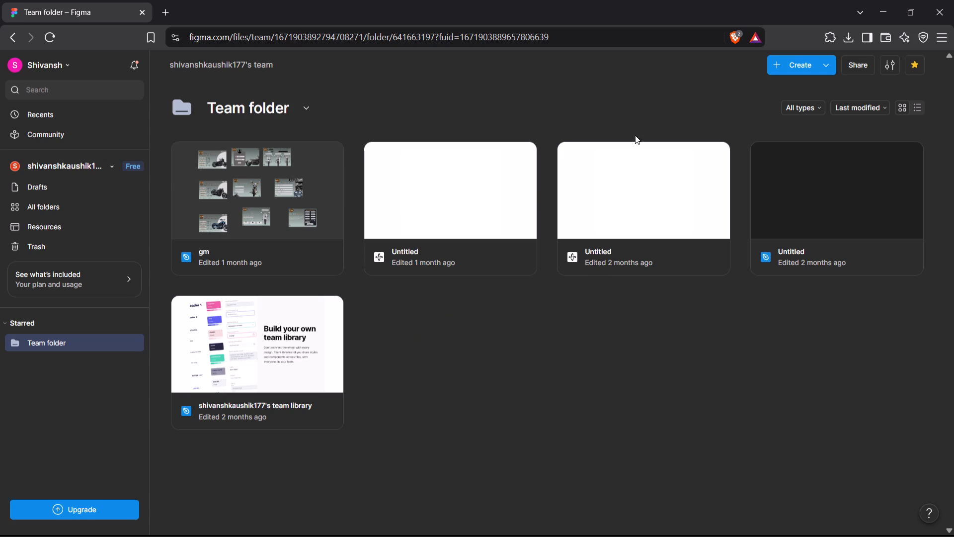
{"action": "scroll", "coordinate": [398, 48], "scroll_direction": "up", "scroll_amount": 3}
Open the Donut design file from the browser's address suggestions.
{"action": "left_click", "coordinate": [327, 36]}
{"action": "key", "text": "BackSpace"}
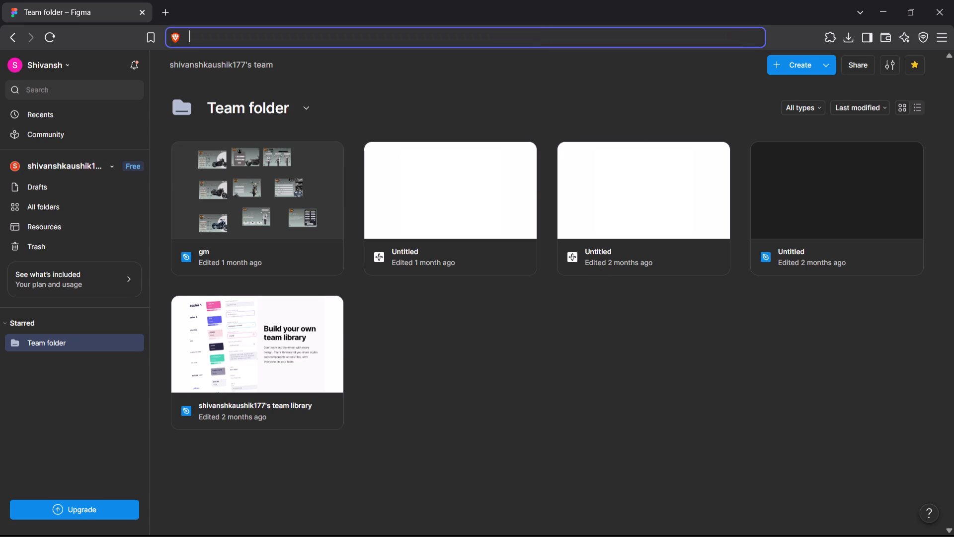
{"action": "type", "text": "fugma"}
{"action": "key", "text": "space"}
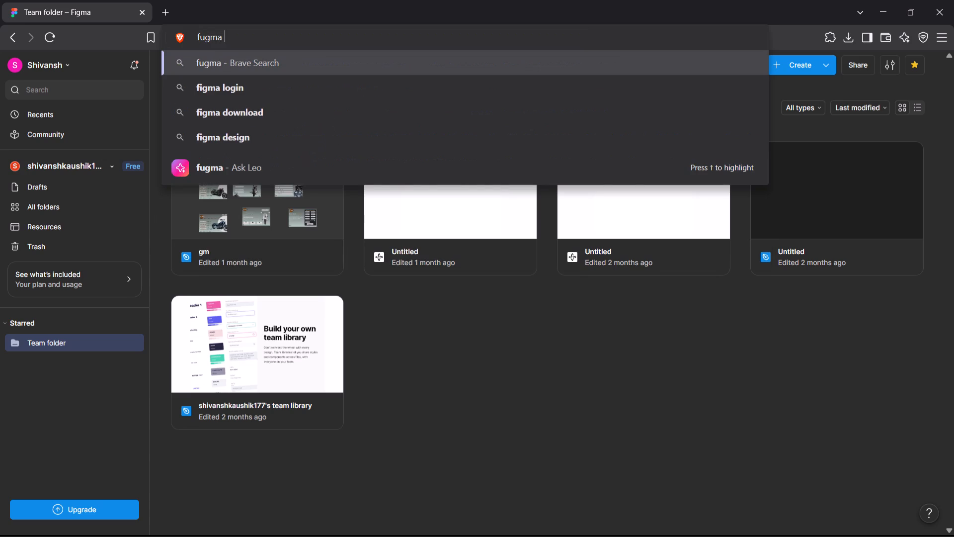
{"action": "key", "text": "BackSpace"}
{"action": "key", "text": "BackSpace"}
{"action": "key", "text": "BackSpace"}
{"action": "key", "text": "BackSpace"}
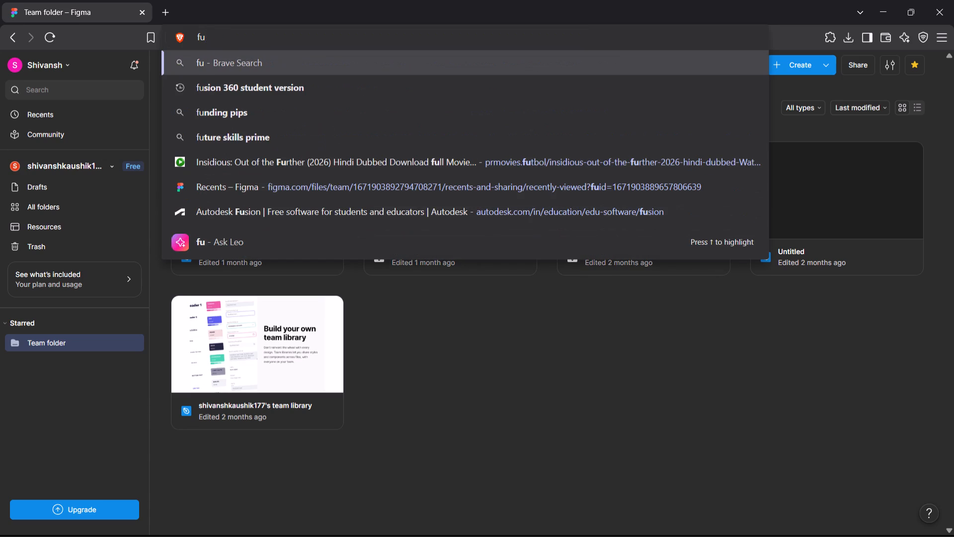
{"action": "key", "text": "BackSpace"}
{"action": "type", "text": "igma"}
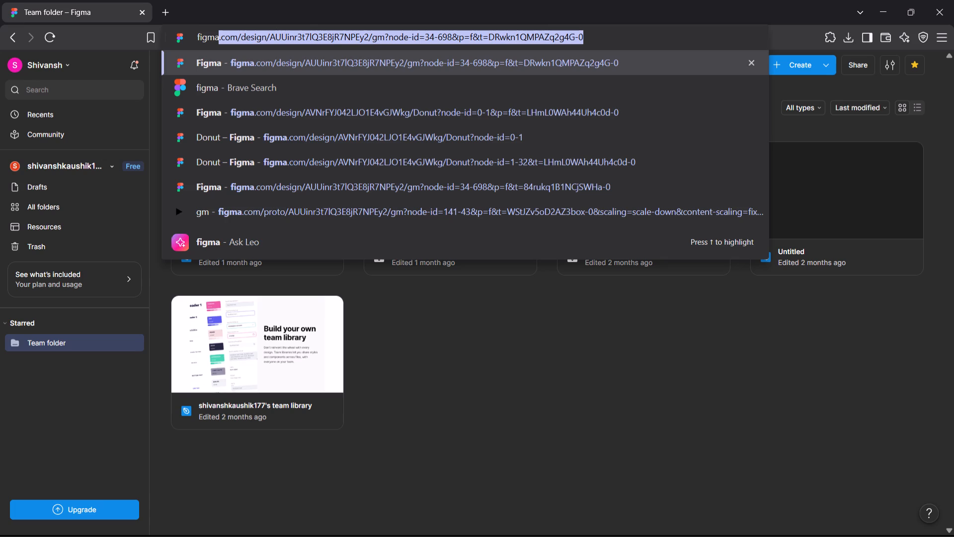
{"action": "type", "text": ".comdon"}
{"action": "key", "text": "BackSpace"}
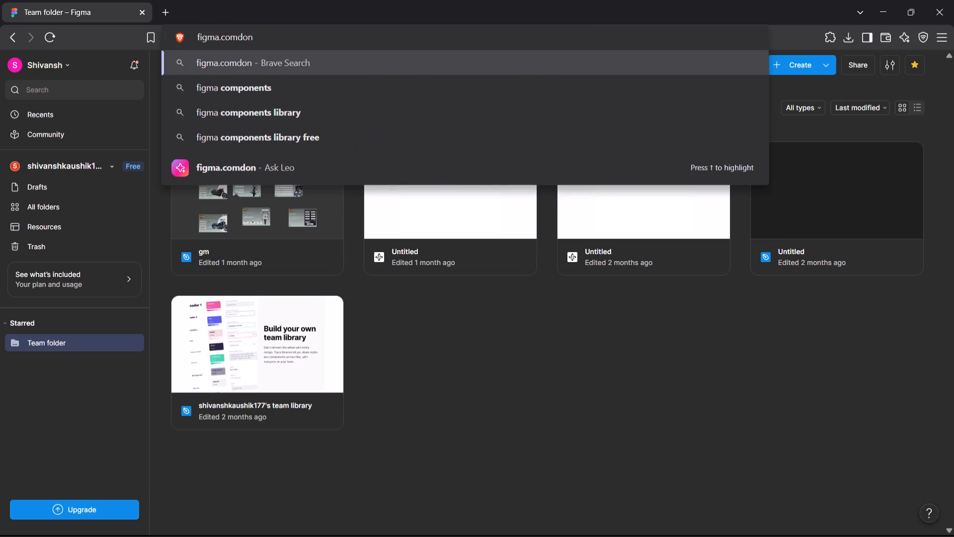
{"action": "key", "text": "BackSpace"}
{"action": "key", "text": "BackSpace"}
{"action": "key", "text": "space"}
{"action": "type", "text": "d"}
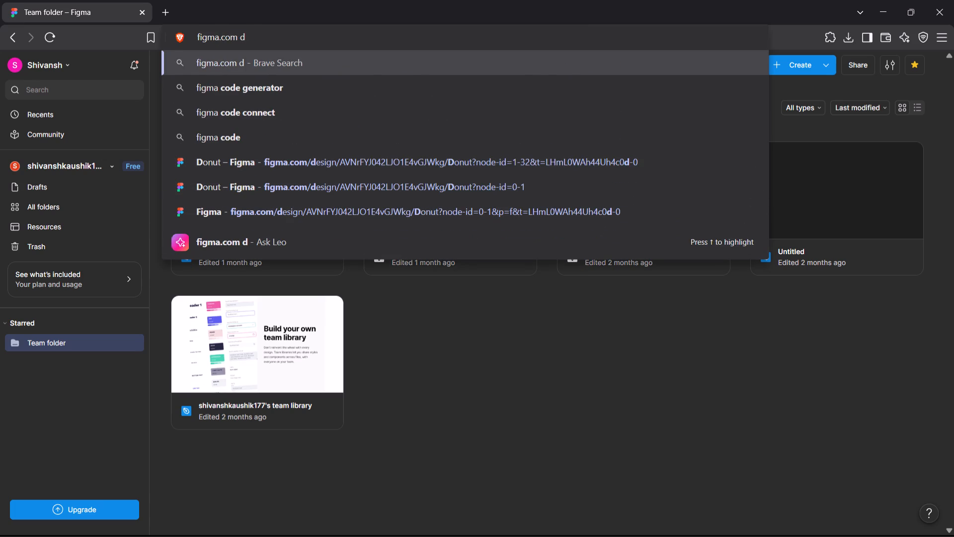
{"action": "left_click", "coordinate": [365, 167]}
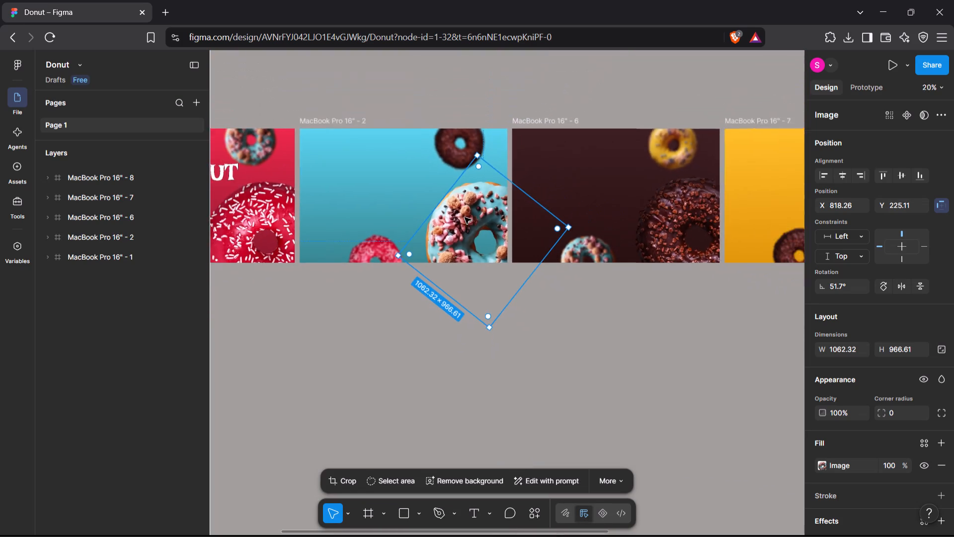
Examine the donut frames and the large blue donut image on the MacBook Pro 16" - 2 frame.
{"action": "scroll", "coordinate": [425, 324], "scroll_direction": "right", "scroll_amount": 3}
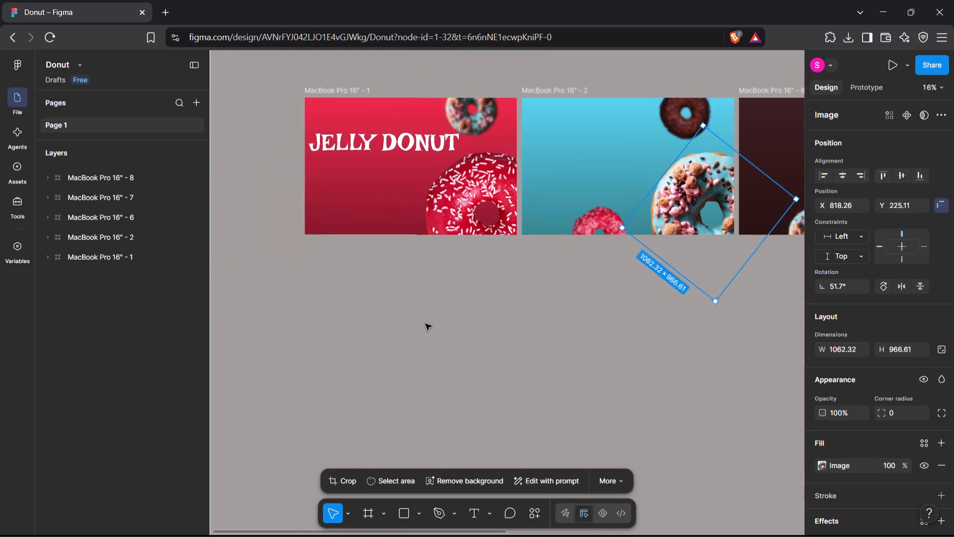
{"action": "scroll", "coordinate": [425, 324], "scroll_direction": "left", "scroll_amount": 4}
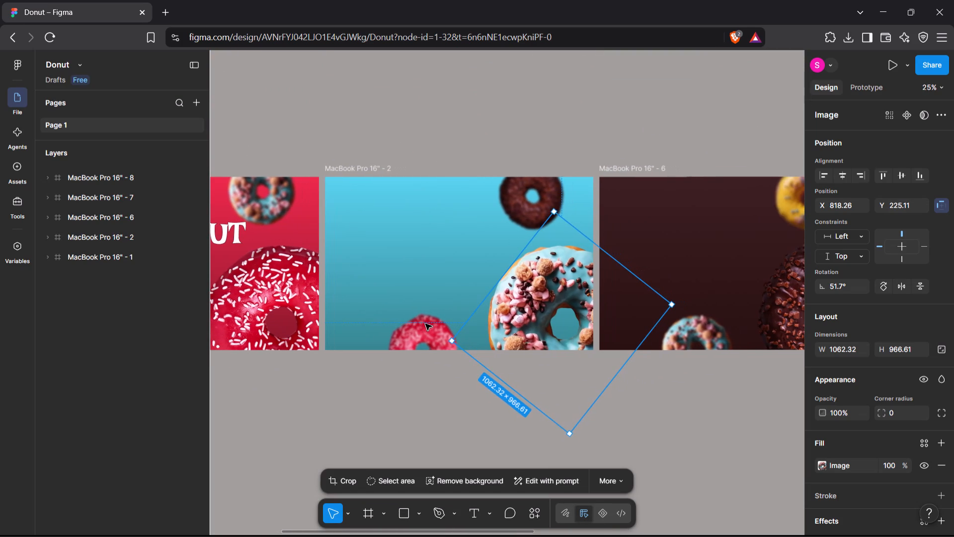
{"action": "left_click", "coordinate": [408, 426]}
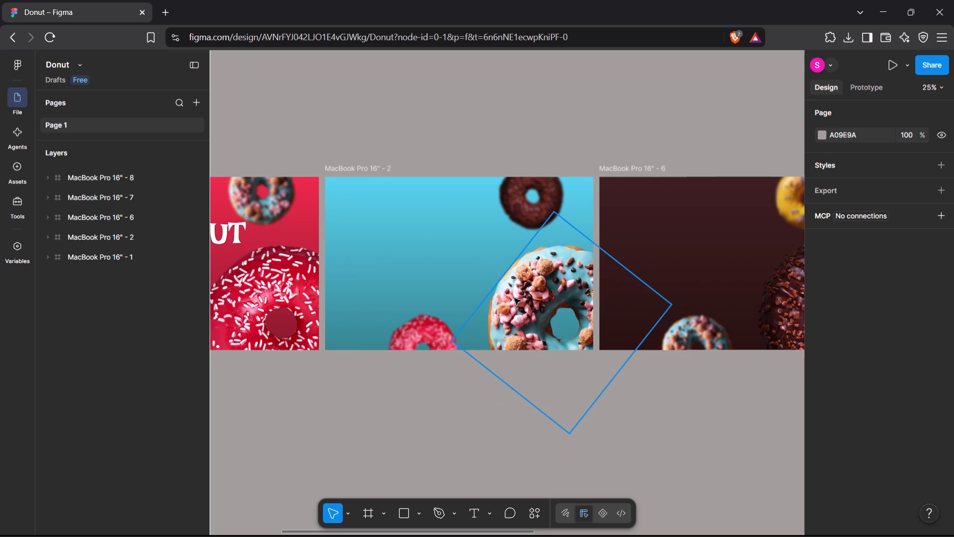
{"action": "left_click", "coordinate": [515, 313]}
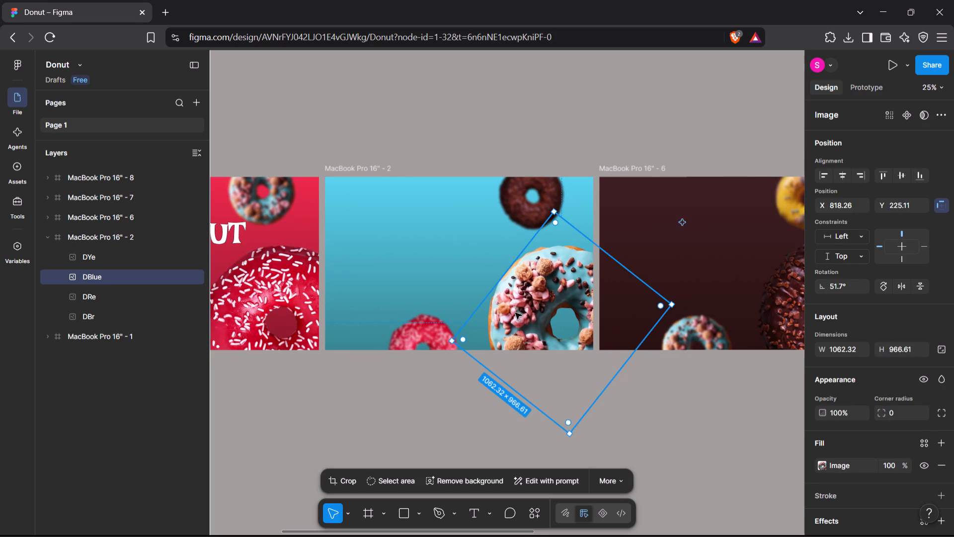
{"action": "left_click", "coordinate": [450, 405]}
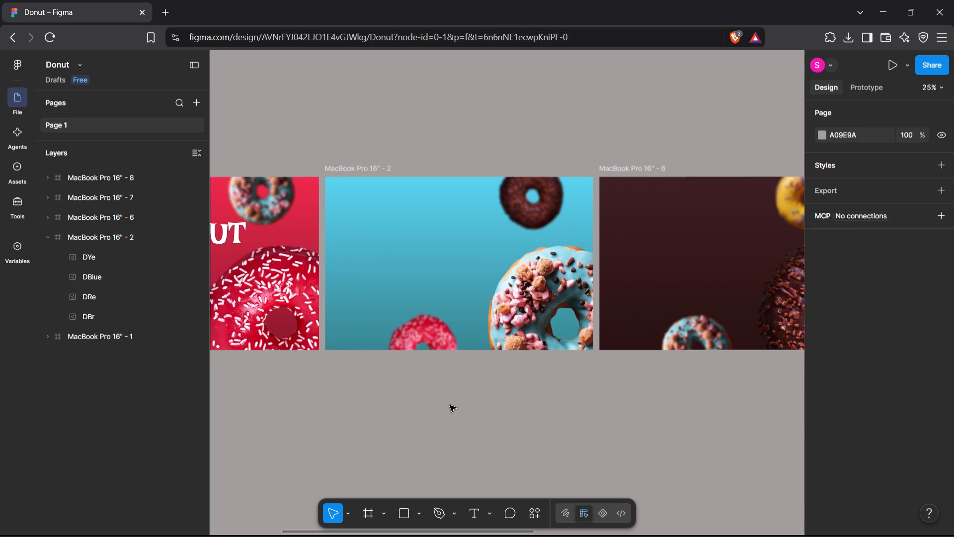
{"action": "left_click", "coordinate": [525, 313]}
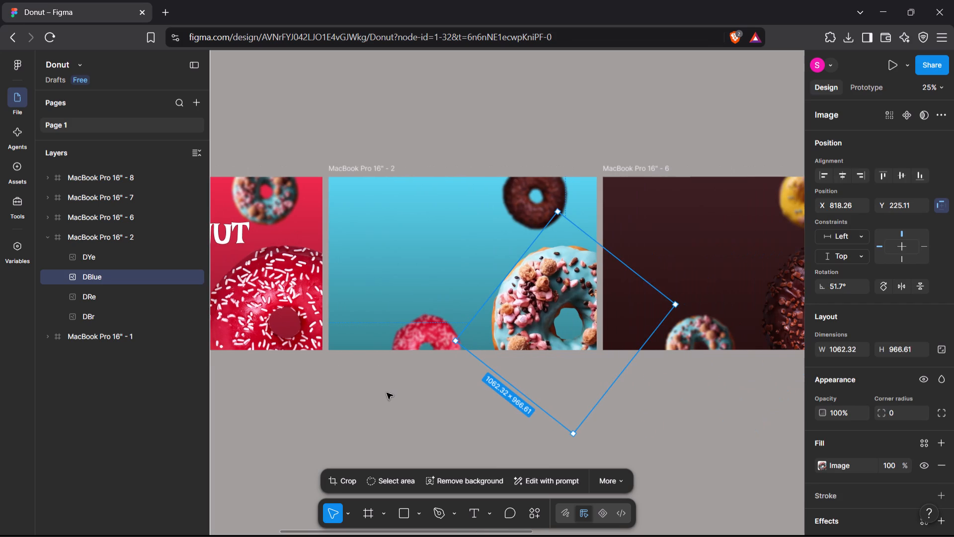
{"action": "left_click", "coordinate": [387, 393]}
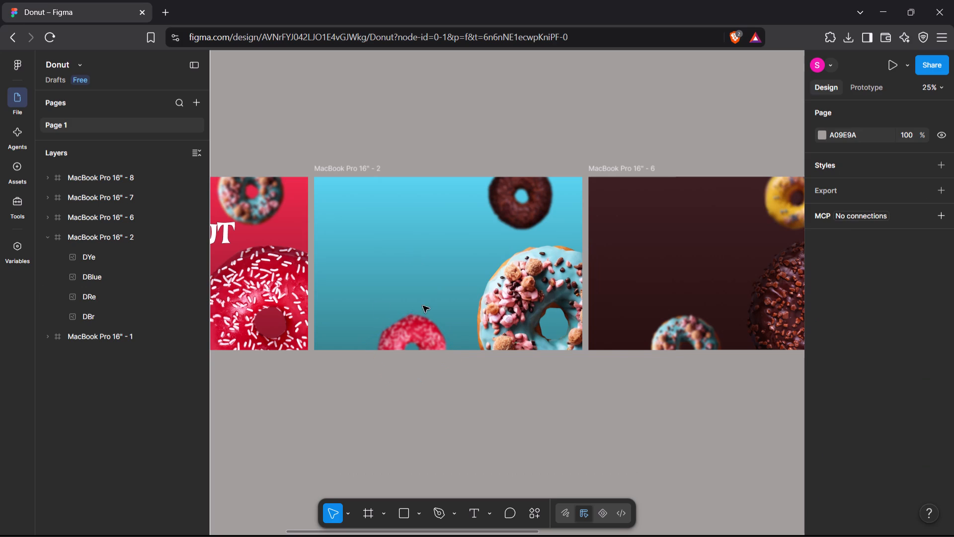
Add a text box about 1443 × 737 on the MacBook Pro 16" - 2 frame, starting at its left edge, reading BLUEBERRY.
{"action": "left_click", "coordinate": [471, 509]}
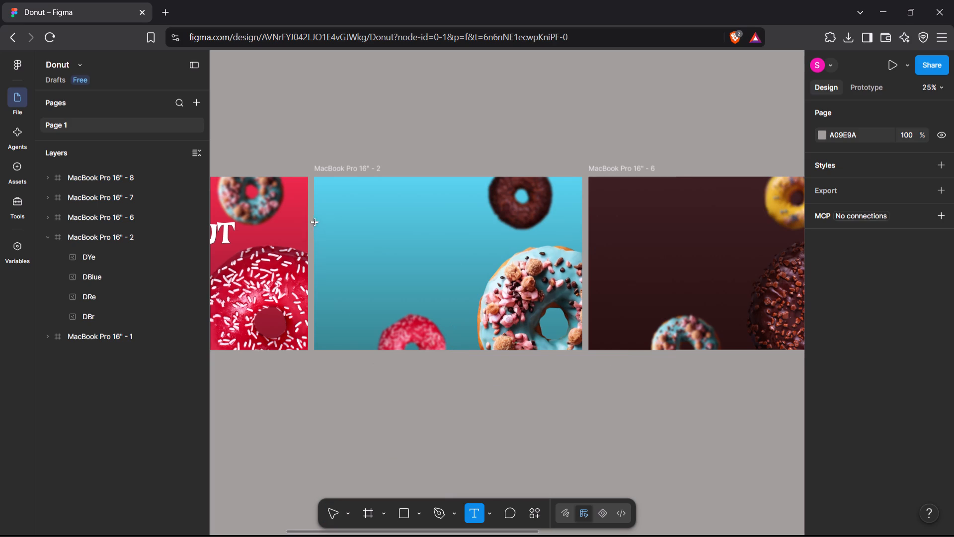
{"action": "left_click_drag", "start_coordinate": [318, 198], "coordinate": [311, 223]}
{"action": "left_click_drag", "start_coordinate": [311, 223], "coordinate": [475, 300]}
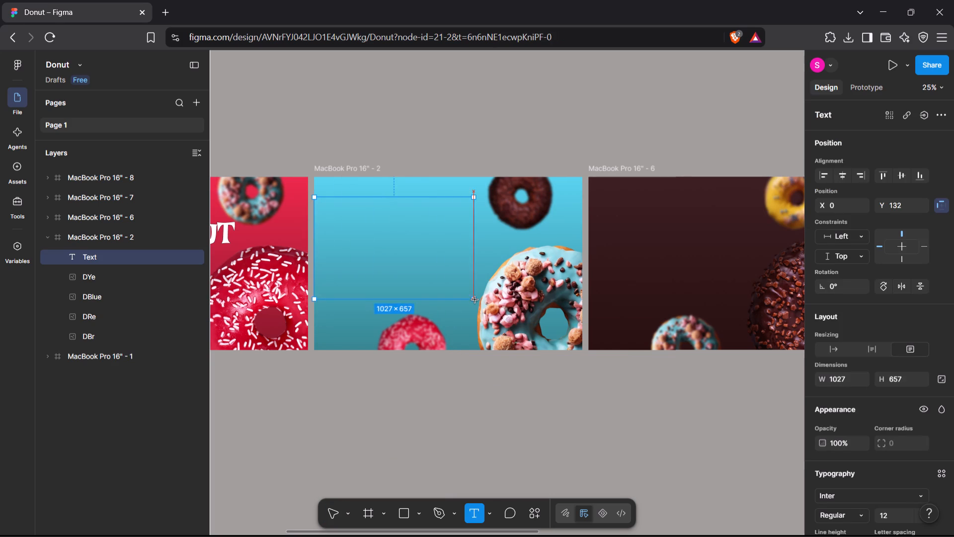
{"action": "left_click_drag", "start_coordinate": [475, 300], "coordinate": [538, 312]}
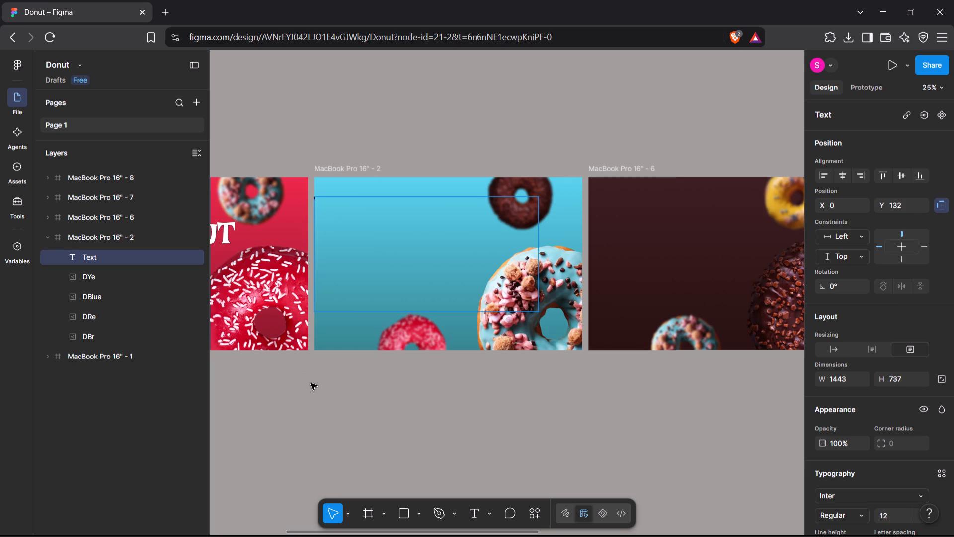
{"action": "key", "text": "b"}
{"action": "type", "text": "LUEBERR"}
{"action": "key", "text": "y"}
{"action": "key", "text": "Return"}
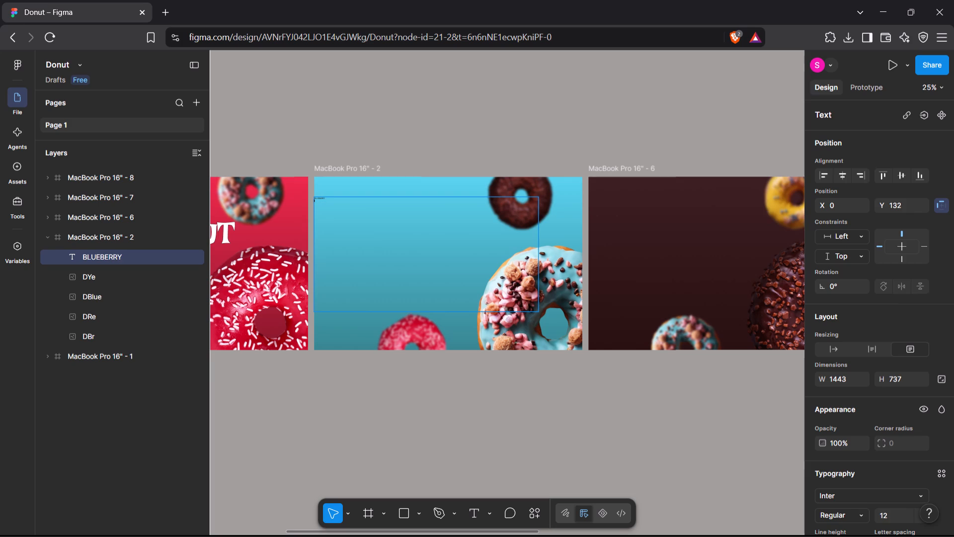
Set the BLUEBERRY text's font size to 100.
{"action": "left_click_drag", "start_coordinate": [324, 198], "coordinate": [306, 197]}
{"action": "left_click_drag", "start_coordinate": [306, 197], "coordinate": [310, 197]}
{"action": "left_click", "coordinate": [898, 513]}
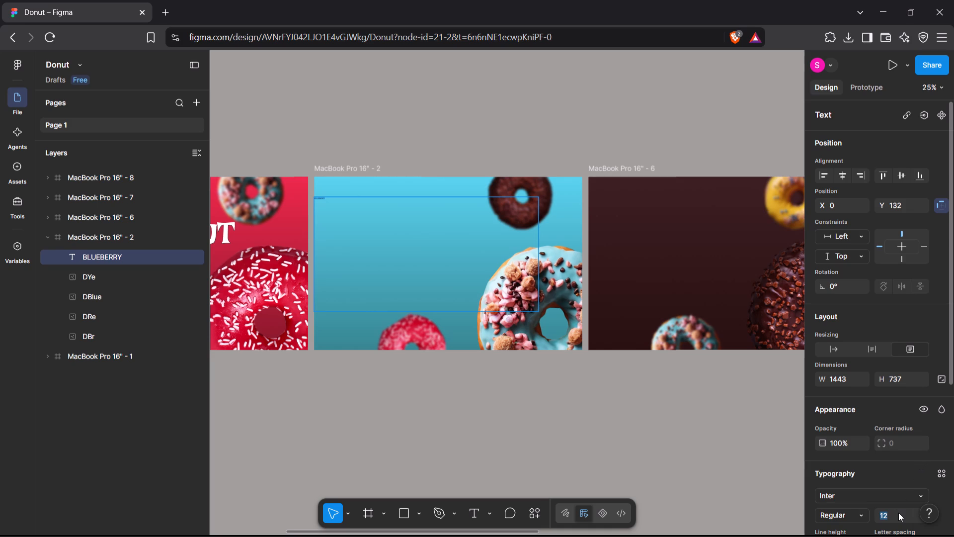
{"action": "key", "text": "BackSpace"}
{"action": "type", "text": "100"}
{"action": "key", "text": "Return"}
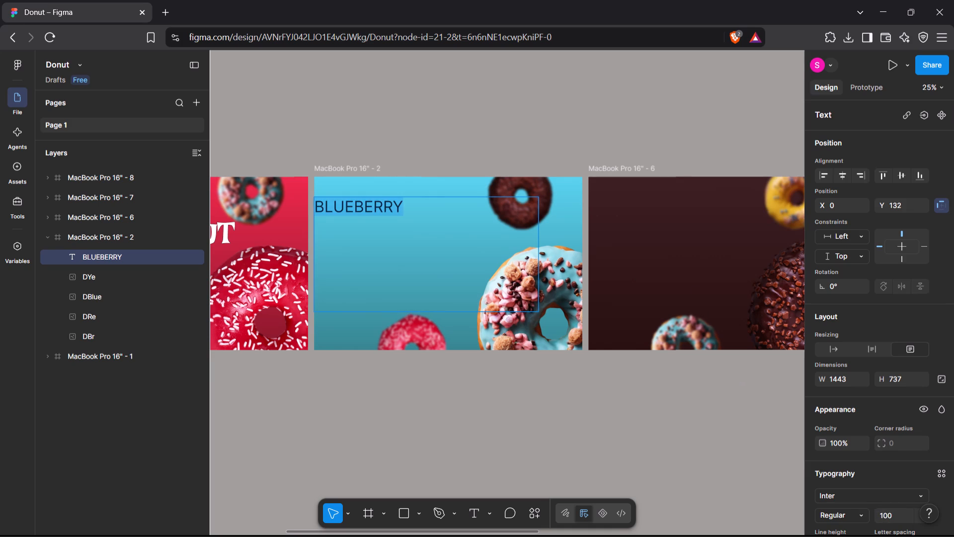
{"action": "left_click", "coordinate": [567, 111]}
Shrink the BLUEBERRY text box to about 786 × 448.
{"action": "left_click_drag", "start_coordinate": [537, 242], "coordinate": [484, 233]}
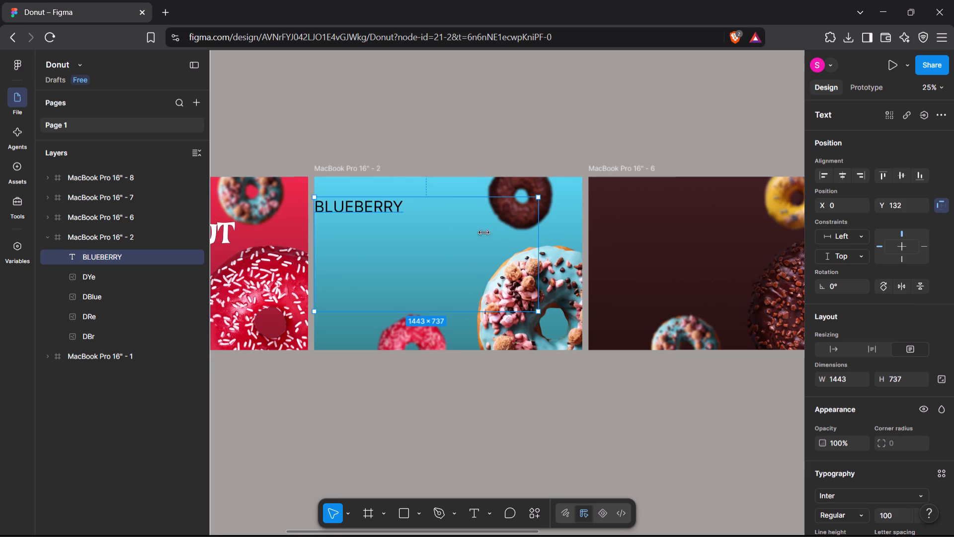
{"action": "left_click_drag", "start_coordinate": [484, 233], "coordinate": [436, 230]}
{"action": "left_click_drag", "start_coordinate": [402, 313], "coordinate": [395, 268]}
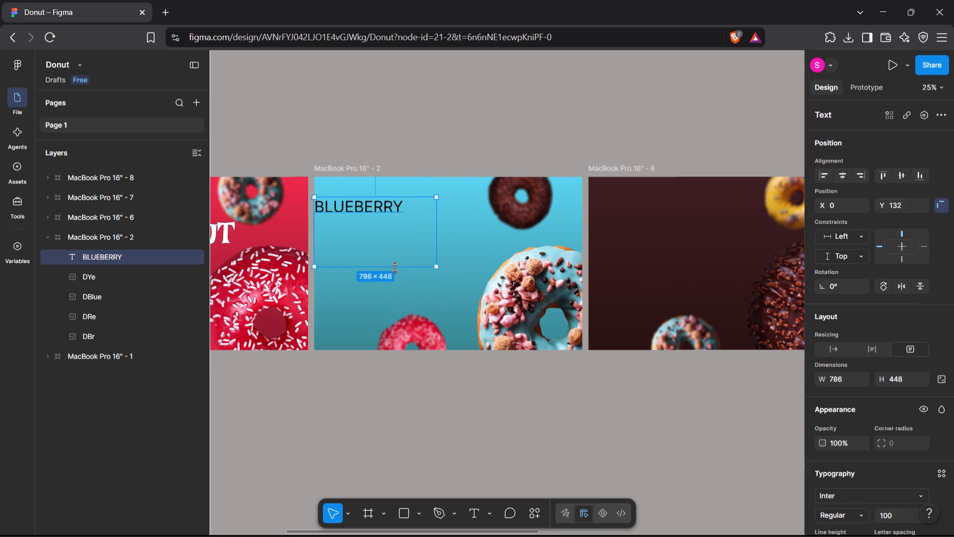
Set the BLUEBERRY text's font size to 200.
{"action": "double_click", "coordinate": [400, 201]}
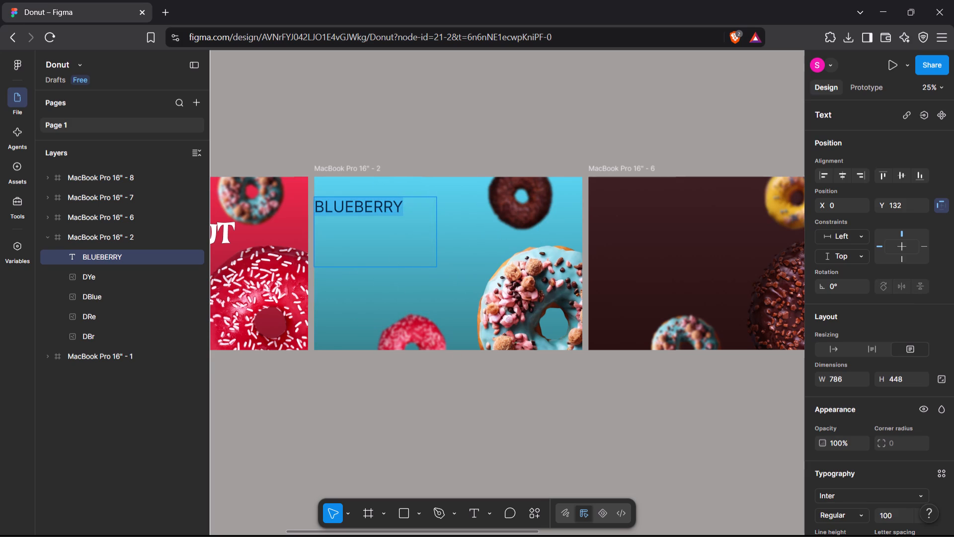
{"action": "left_click", "coordinate": [899, 510]}
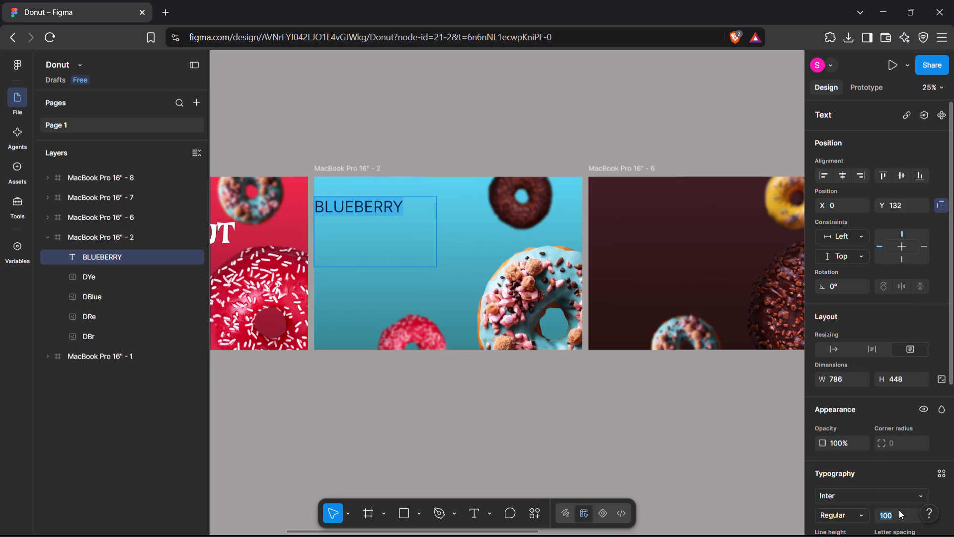
{"action": "key", "text": "BackSpace"}
{"action": "type", "text": "200"}
{"action": "key", "text": "Return"}
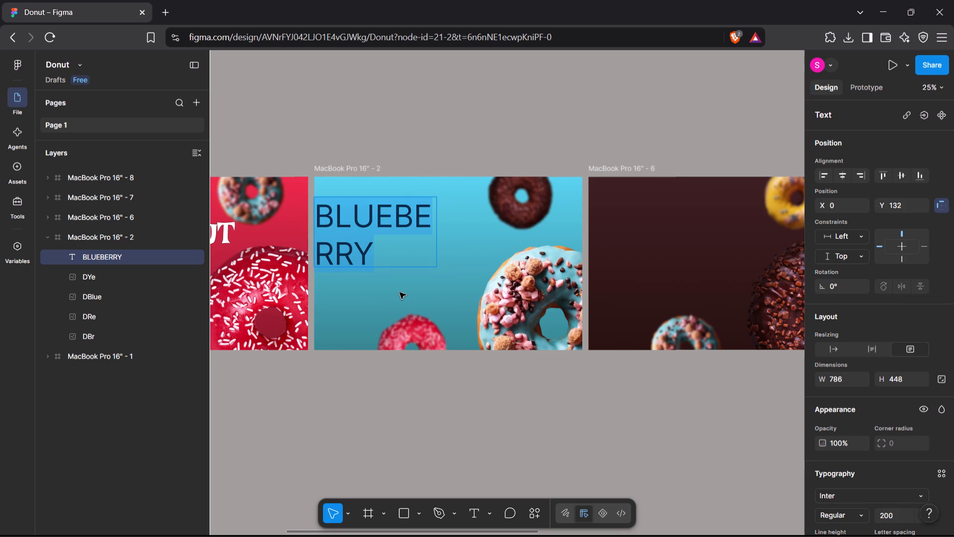
{"action": "left_click", "coordinate": [393, 258]}
{"action": "left_click", "coordinate": [478, 84]}
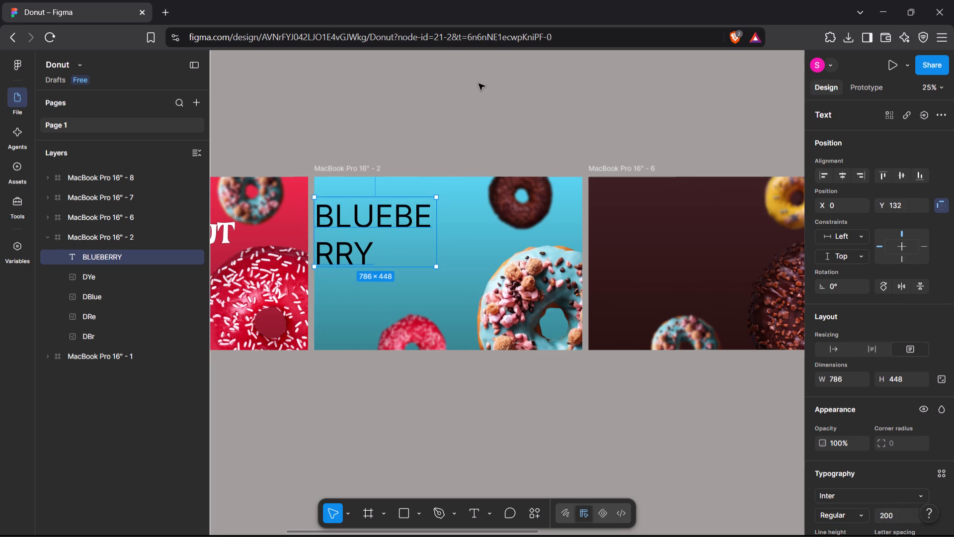
Widen the BLUEBERRY text box to about 1322 × 448 and move it to about X 48, Y 225.
{"action": "left_click_drag", "start_coordinate": [438, 241], "coordinate": [519, 249]}
{"action": "left_click_drag", "start_coordinate": [440, 240], "coordinate": [447, 251]}
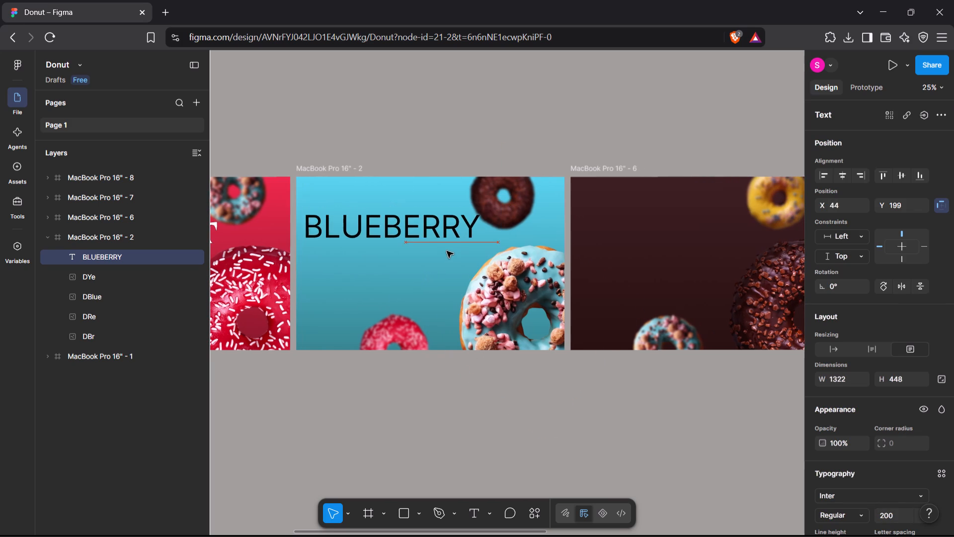
{"action": "left_click_drag", "start_coordinate": [447, 251], "coordinate": [447, 253]}
{"action": "left_click", "coordinate": [422, 225]}
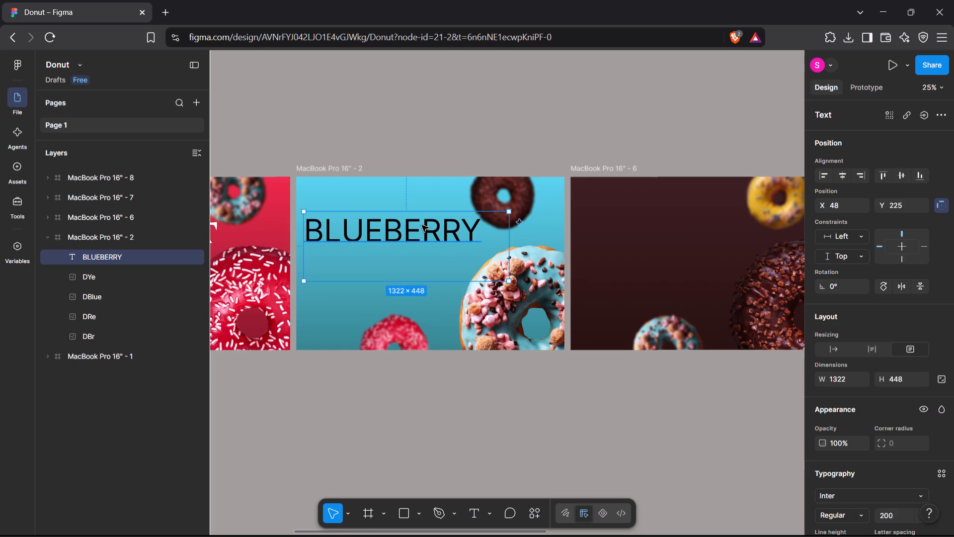
Check the font of the JELLY DONUT title and apply the same Irish Grover font to the BLUEBERRY text.
{"action": "scroll", "coordinate": [422, 225], "scroll_direction": "right", "scroll_amount": 3}
{"action": "left_click", "coordinate": [354, 230]}
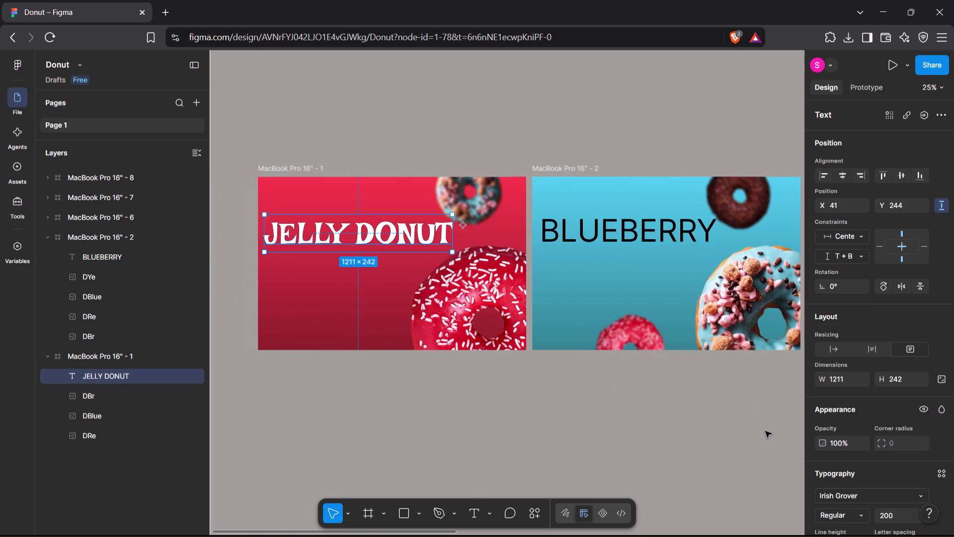
{"action": "double_click", "coordinate": [835, 493]}
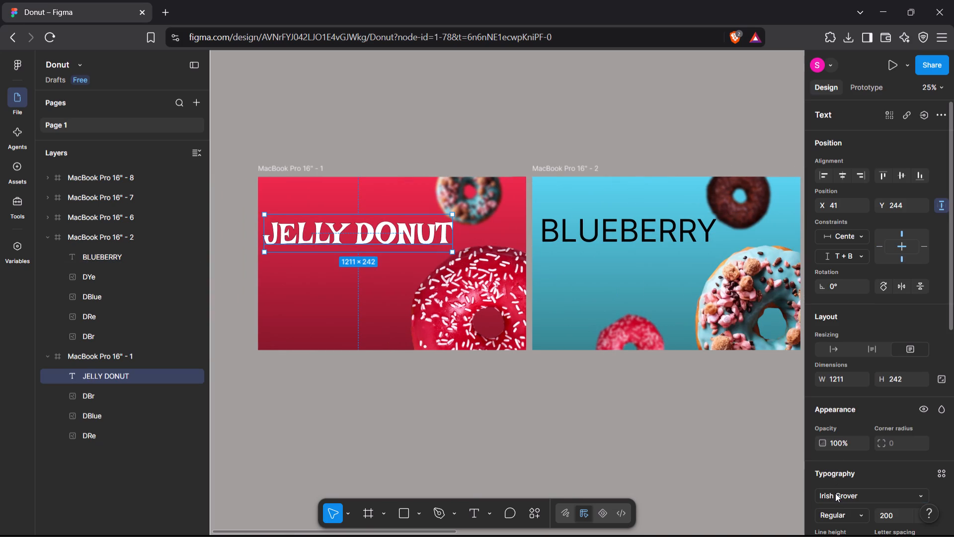
{"action": "scroll", "coordinate": [704, 466], "scroll_direction": "left", "scroll_amount": 3}
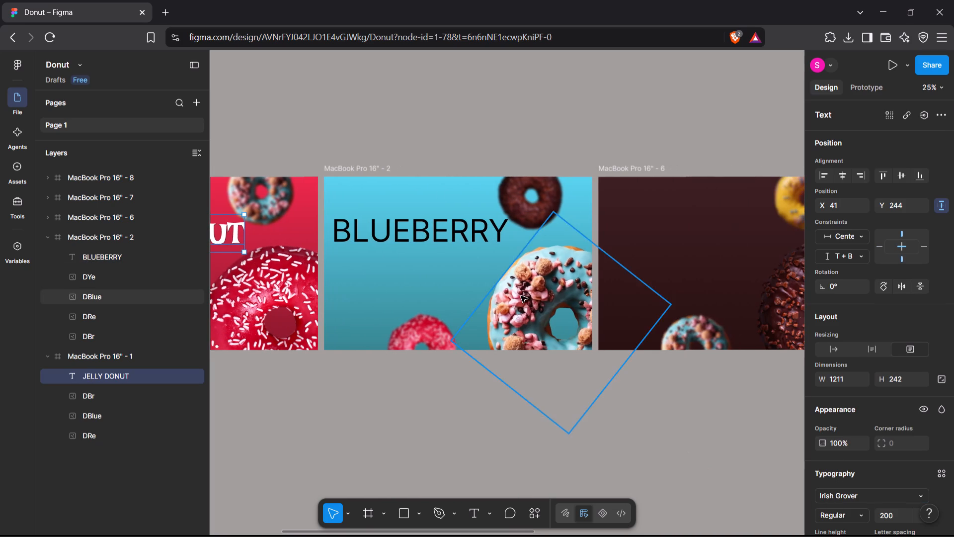
{"action": "left_click", "coordinate": [410, 234]}
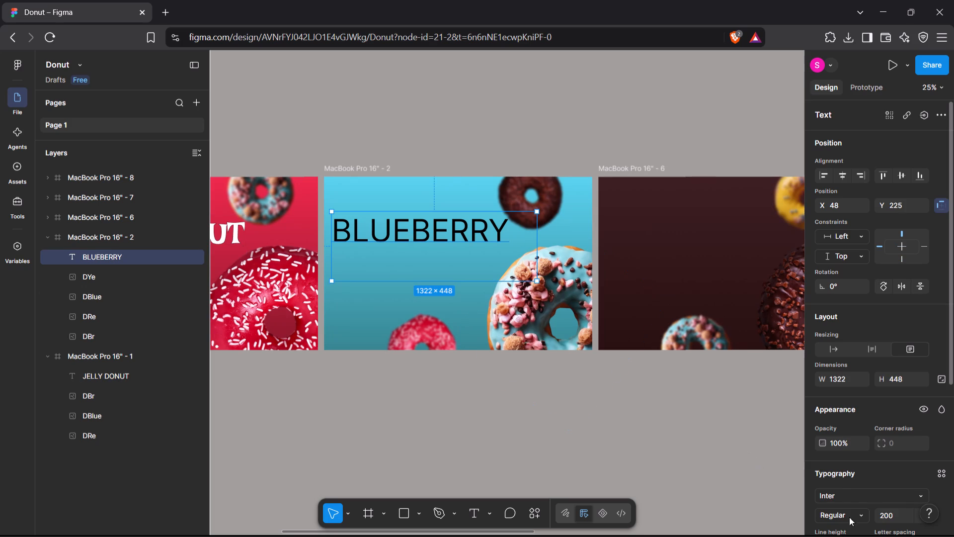
{"action": "left_click", "coordinate": [837, 497]}
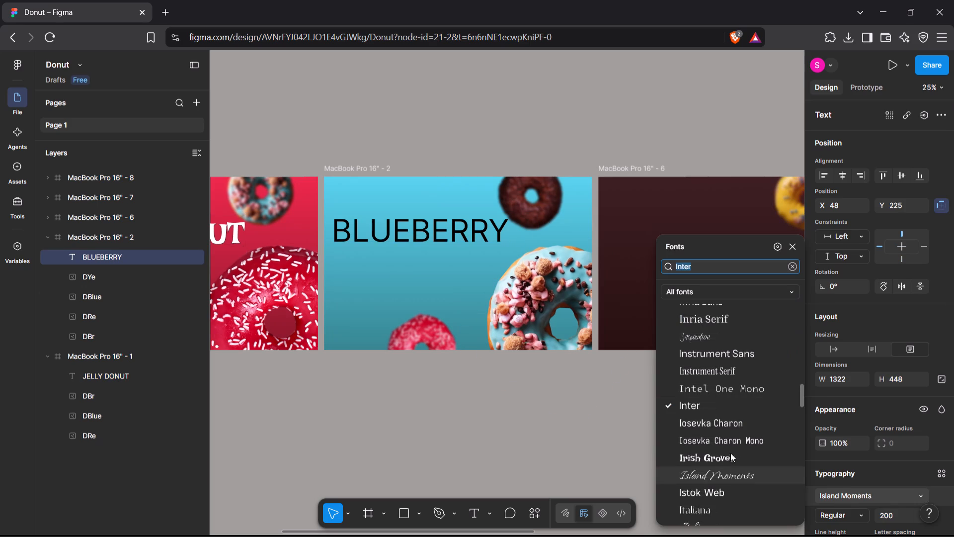
{"action": "left_click", "coordinate": [704, 459]}
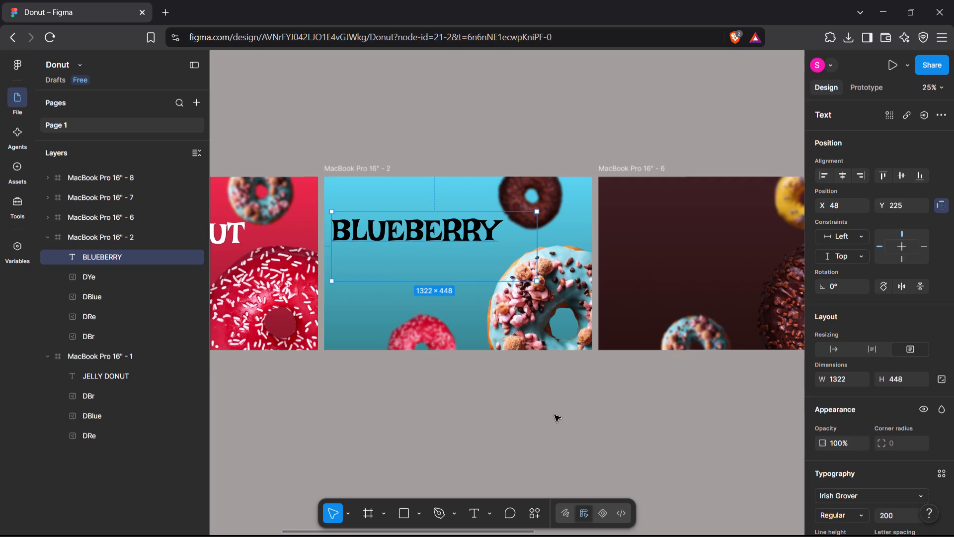
Replace the JELLY DONUT title on the MacBook Pro 16" - 1 frame with RED VELVET.
{"action": "scroll", "coordinate": [555, 415], "scroll_direction": "left", "scroll_amount": 1}
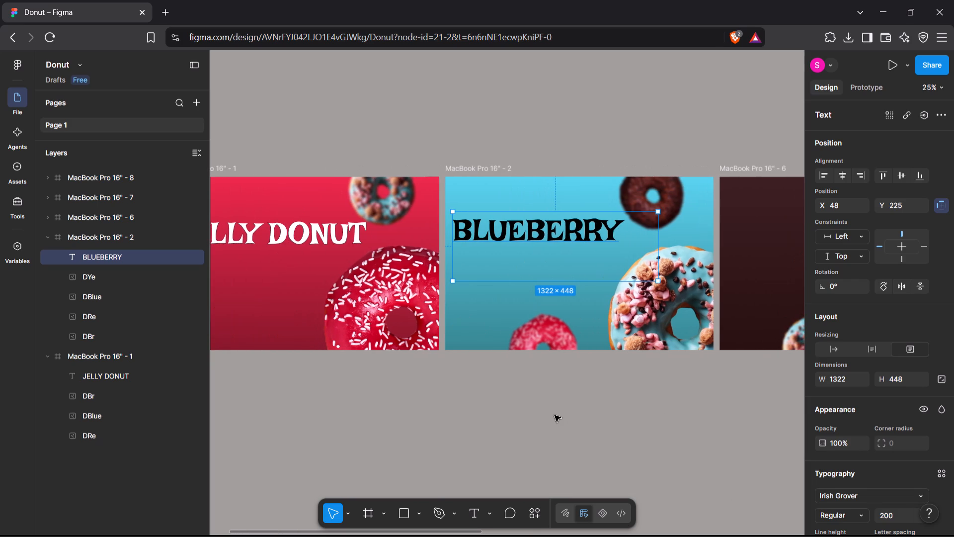
{"action": "scroll", "coordinate": [555, 415], "scroll_direction": "left", "scroll_amount": 2}
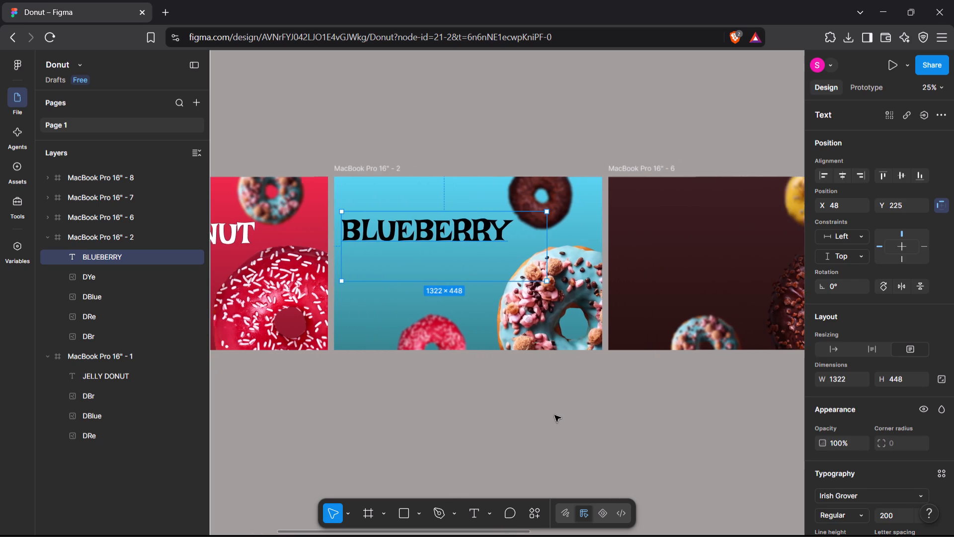
{"action": "scroll", "coordinate": [555, 415], "scroll_direction": "left", "scroll_amount": 1}
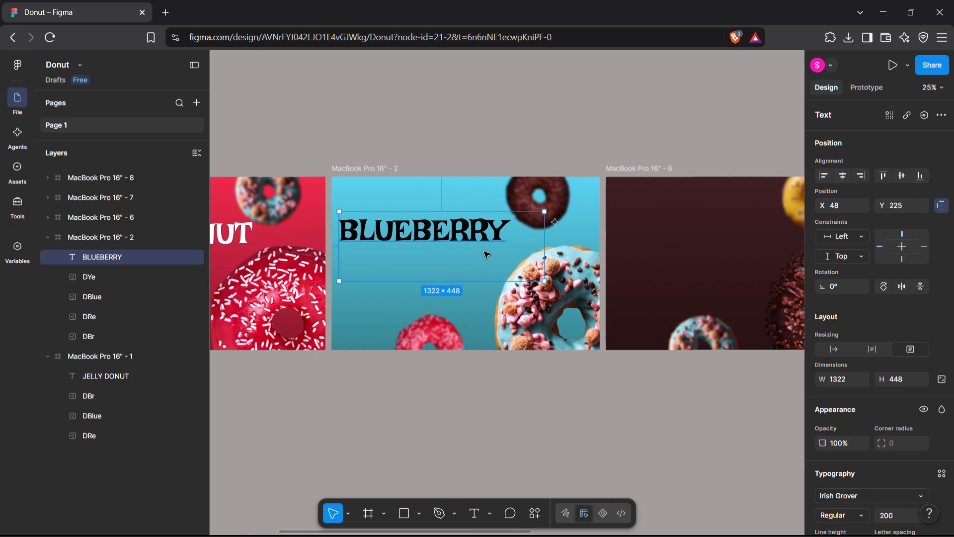
{"action": "scroll", "coordinate": [323, 409], "scroll_direction": "right", "scroll_amount": 3}
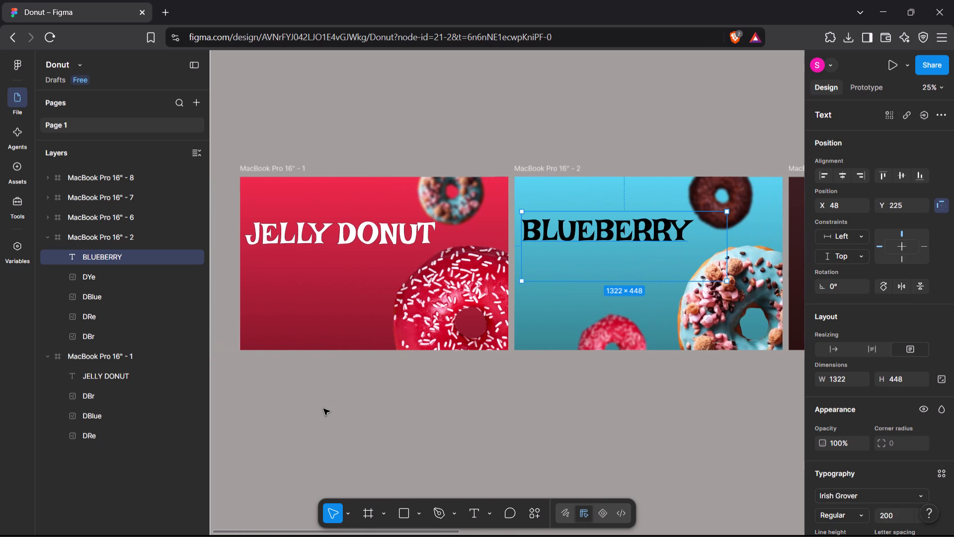
{"action": "left_click", "coordinate": [424, 239]}
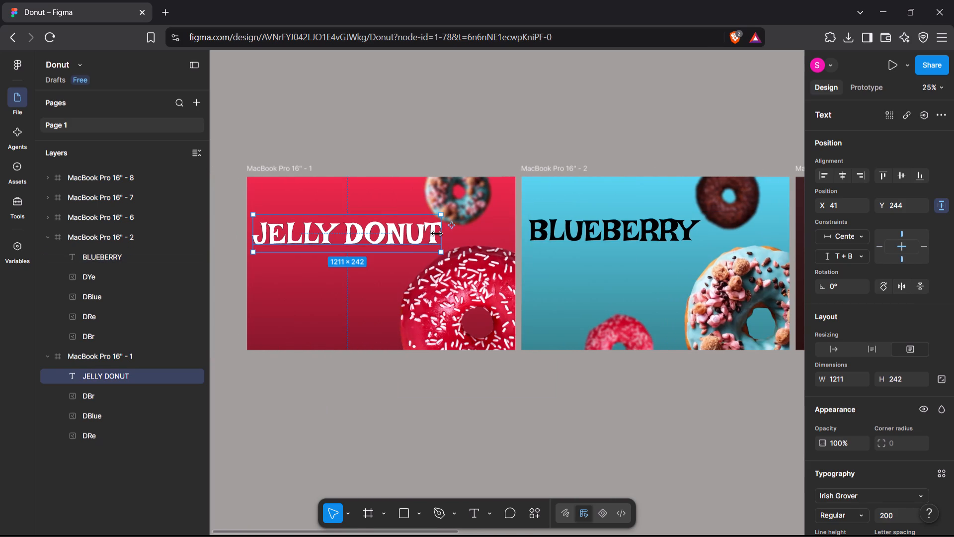
{"action": "left_click", "coordinate": [437, 234]}
{"action": "left_click", "coordinate": [431, 236]}
{"action": "left_click", "coordinate": [431, 236]}
{"action": "triple_click", "coordinate": [431, 236]}
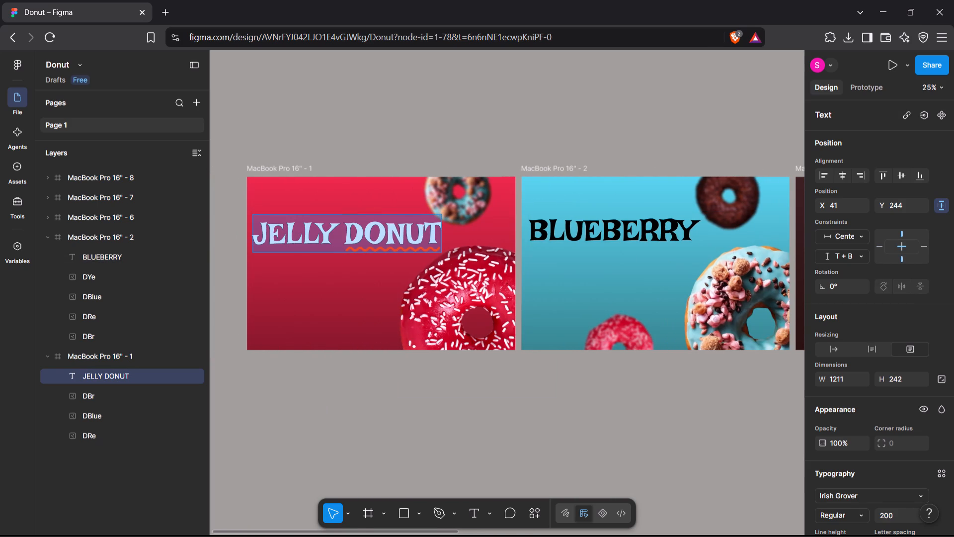
{"action": "left_click", "coordinate": [433, 236]}
{"action": "key", "text": "BackSpace"}
{"action": "key", "text": "BackSpace"}
{"action": "key", "text": "BackSpace"}
{"action": "key", "text": "BackSpace"}
{"action": "key", "text": "BackSpace"}
{"action": "key", "text": "BackSpace"}
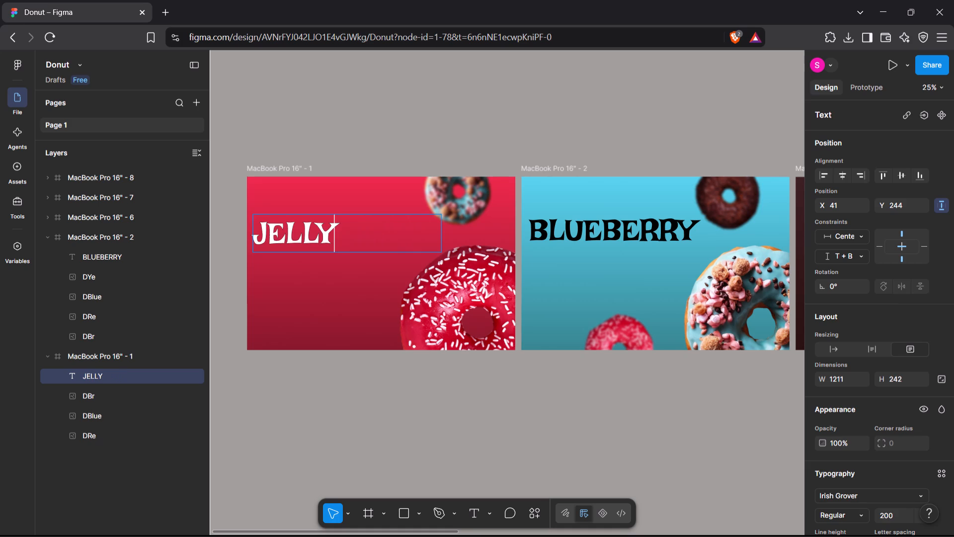
{"action": "key", "text": "BackSpace"}
{"action": "key", "text": "BackSpace"}
{"action": "key", "text": "BackSpace"}
{"action": "key", "text": "BackSpace"}
{"action": "key", "text": "BackSpace"}
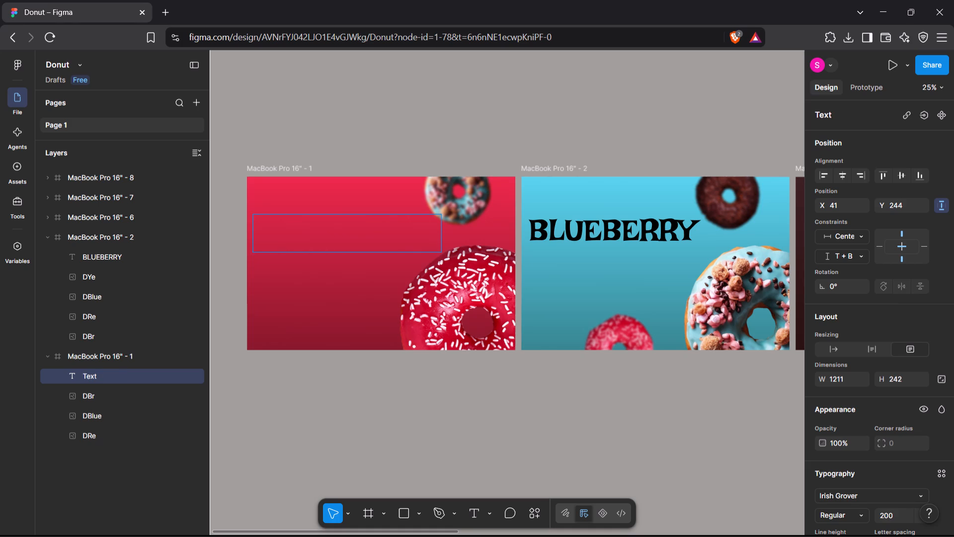
{"action": "type", "text": "RED"}
{"action": "key", "text": "space"}
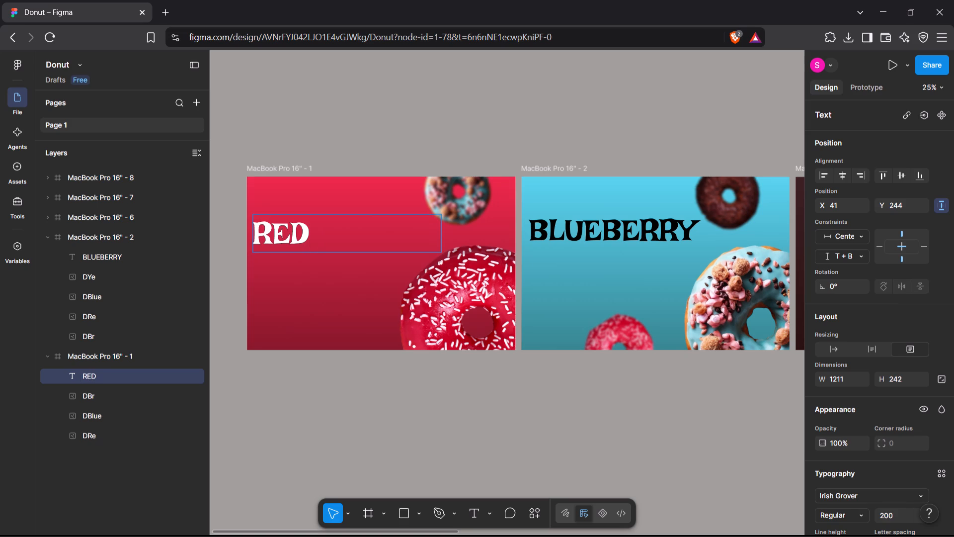
{"action": "type", "text": "VEVVE"}
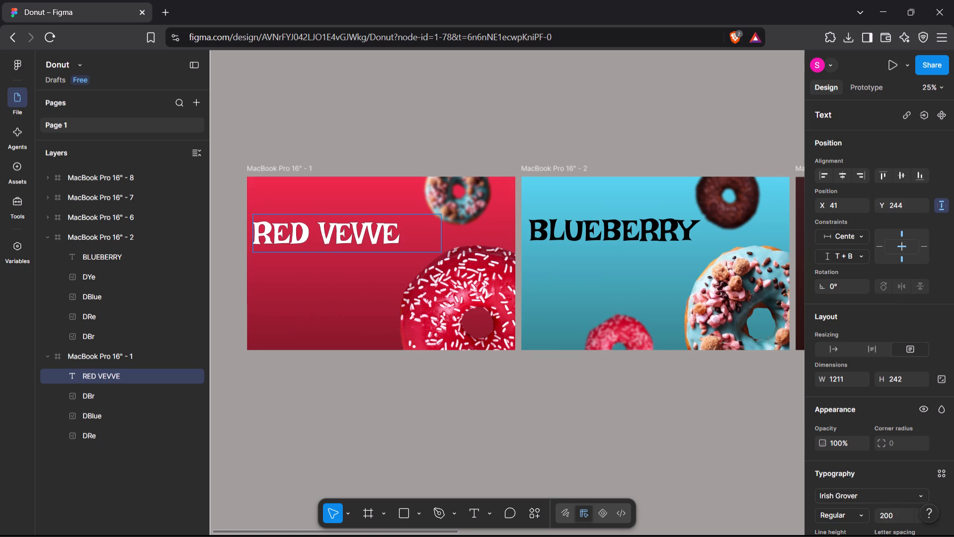
{"action": "key", "text": "BackSpace"}
{"action": "key", "text": "BackSpace"}
{"action": "key", "text": "BackSpace"}
{"action": "type", "text": "LVET"}
{"action": "scroll", "coordinate": [573, 285], "scroll_direction": "left", "scroll_amount": 4}
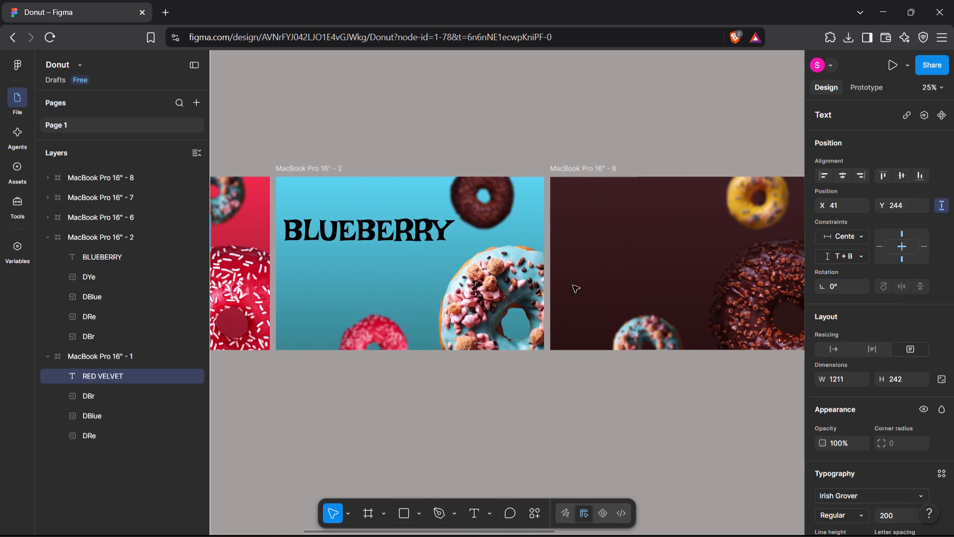
{"action": "left_click", "coordinate": [541, 395]}
Add a text box about 1360 × 601 on the MacBook Pro 16" - 6 frame, starting at its left edge, reading CHOCOCRUNCH.
{"action": "scroll", "coordinate": [593, 326], "scroll_direction": "left", "scroll_amount": 4}
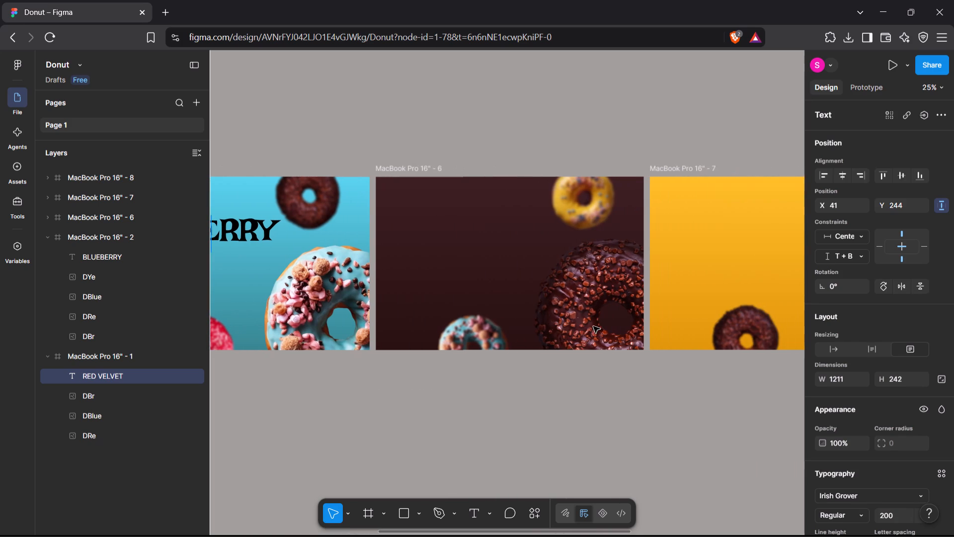
{"action": "left_click", "coordinate": [474, 515]}
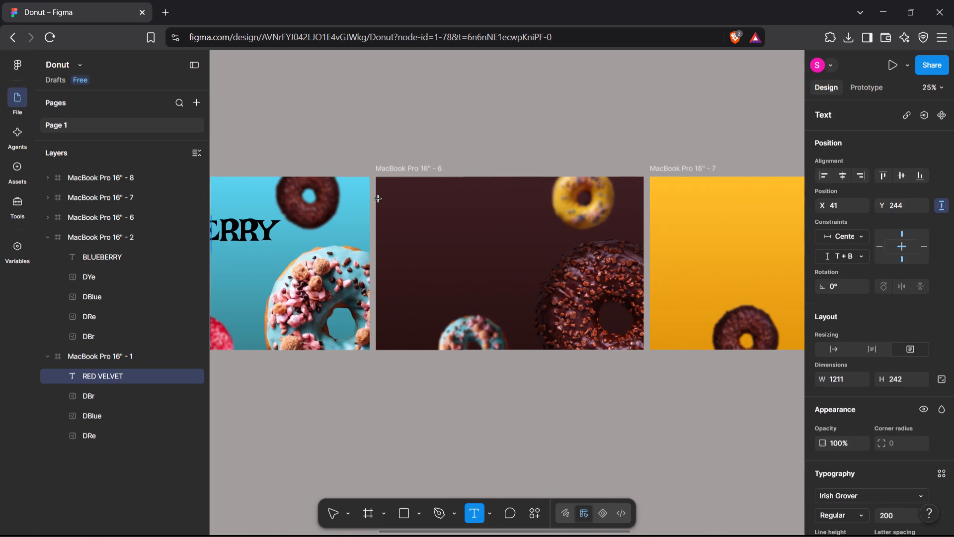
{"action": "left_click_drag", "start_coordinate": [378, 199], "coordinate": [586, 292]}
{"action": "type", "text": "CHOC"}
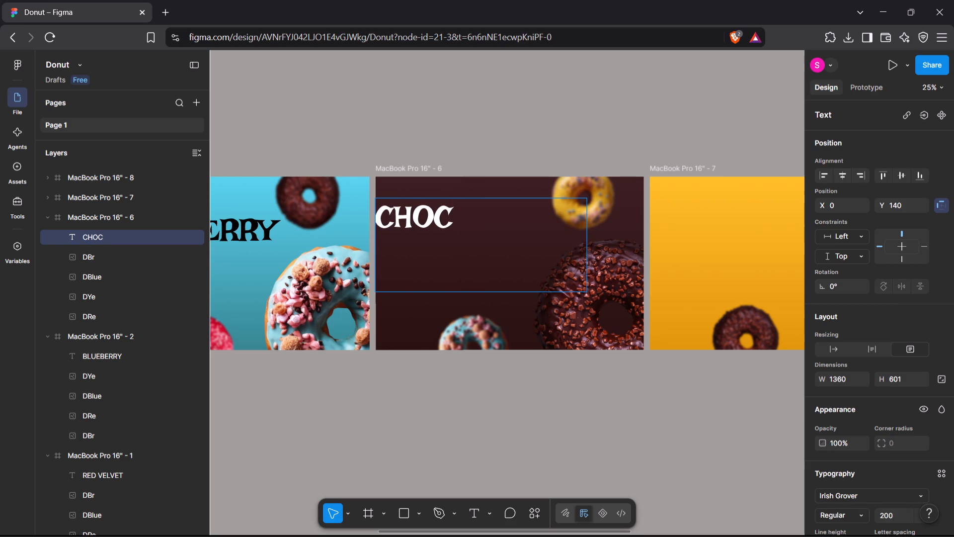
{"action": "key", "text": "o"}
{"action": "type", "text": "CRUNCH"}
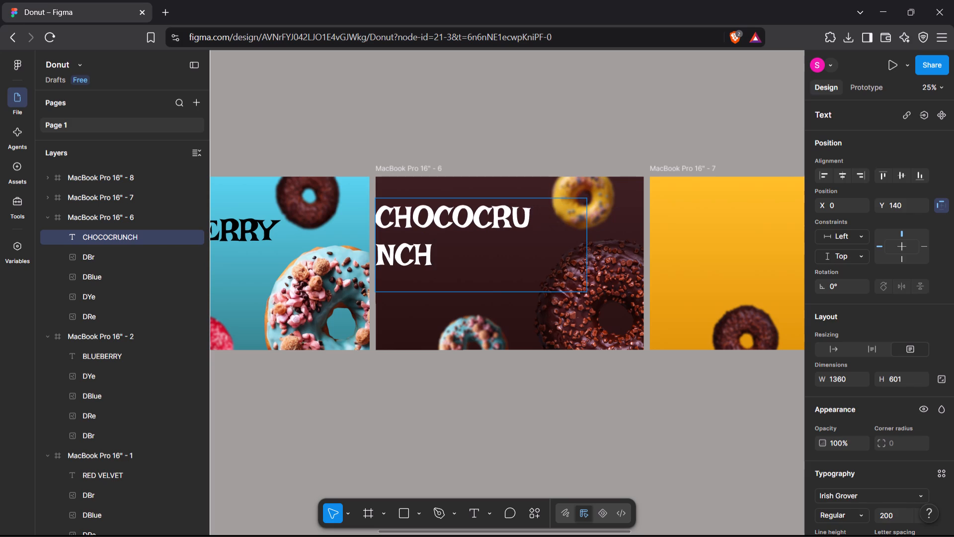
{"action": "left_click", "coordinate": [554, 402]}
Widen the CHOCOCRUNCH text box to about 1480 × 601 and move it to about X 28, Y 252.
{"action": "left_click_drag", "start_coordinate": [586, 250], "coordinate": [590, 250]}
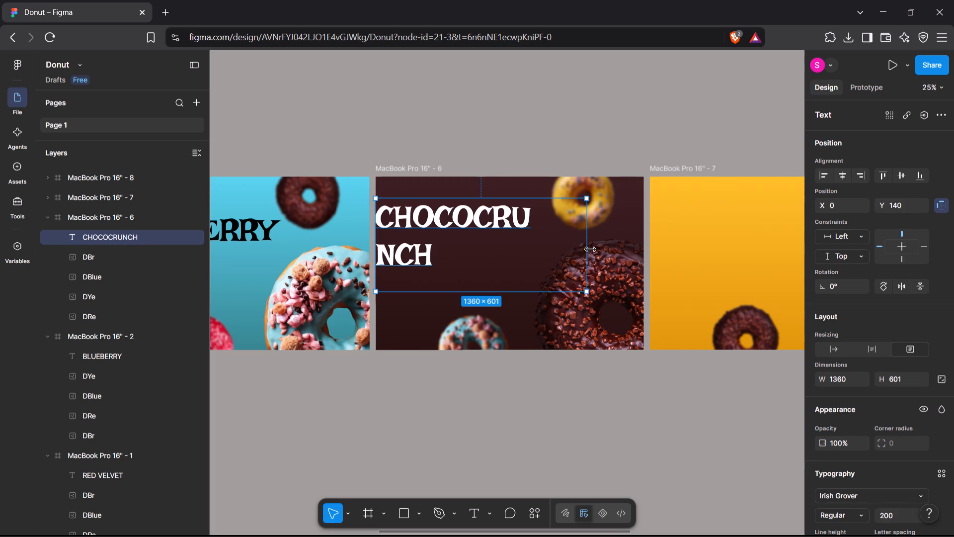
{"action": "left_click_drag", "start_coordinate": [590, 250], "coordinate": [605, 252]}
{"action": "left_click_drag", "start_coordinate": [549, 243], "coordinate": [555, 261]}
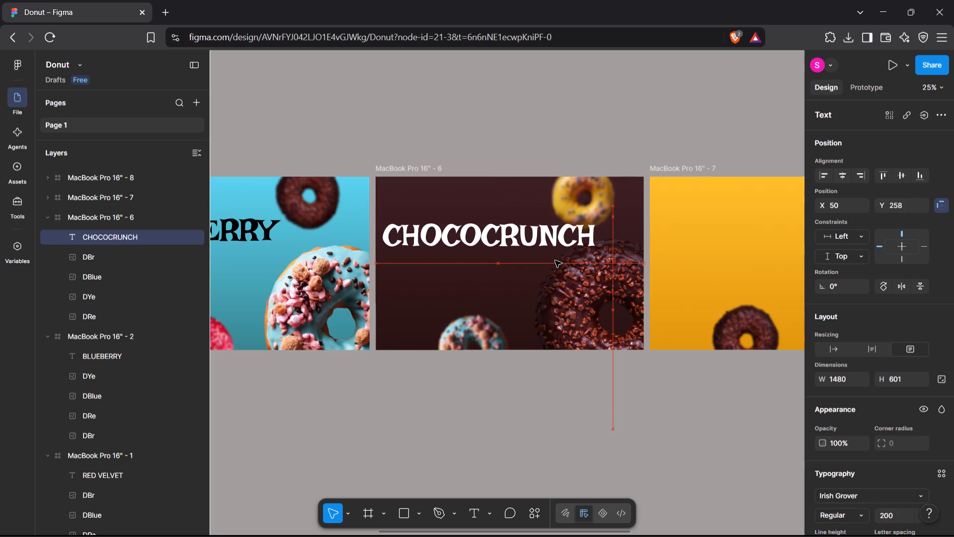
{"action": "left_click_drag", "start_coordinate": [555, 261], "coordinate": [553, 260]}
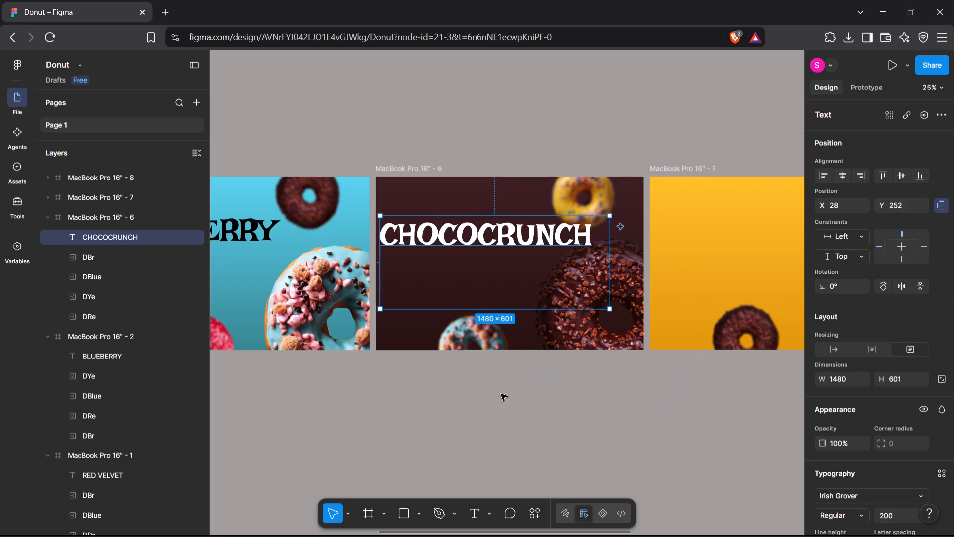
{"action": "left_click", "coordinate": [479, 421]}
Move the BLUEBERRY title straight down to about Y 261 on the MacBook Pro 16" - 2 frame.
{"action": "scroll", "coordinate": [479, 421], "scroll_direction": "right", "scroll_amount": 3}
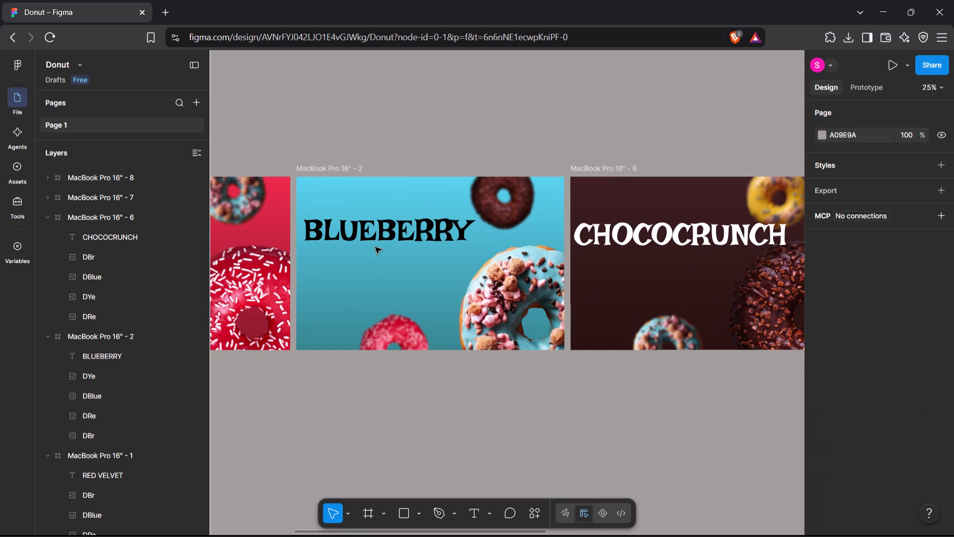
{"action": "left_click", "coordinate": [381, 244]}
{"action": "left_click_drag", "start_coordinate": [388, 240], "coordinate": [388, 247]}
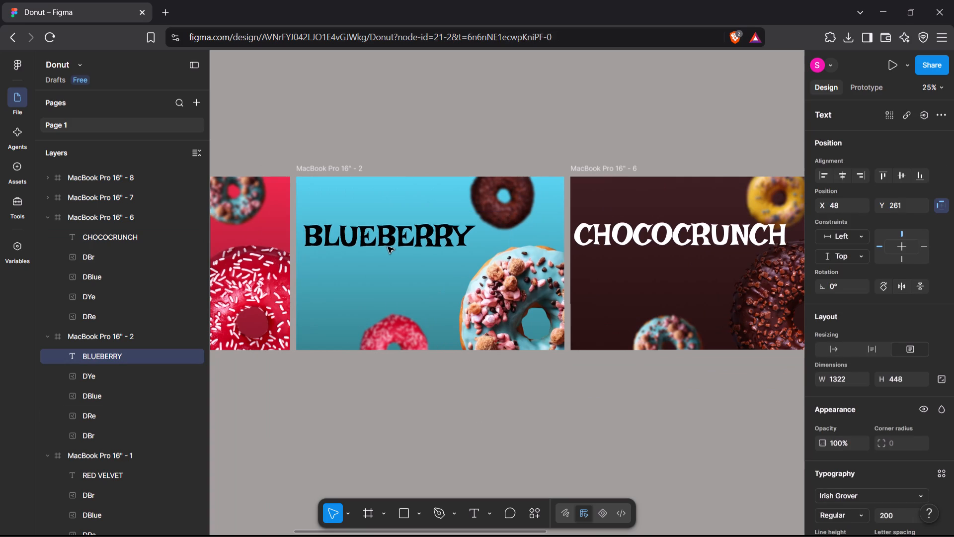
{"action": "left_click_drag", "start_coordinate": [388, 247], "coordinate": [388, 248]}
{"action": "left_click", "coordinate": [484, 107]}
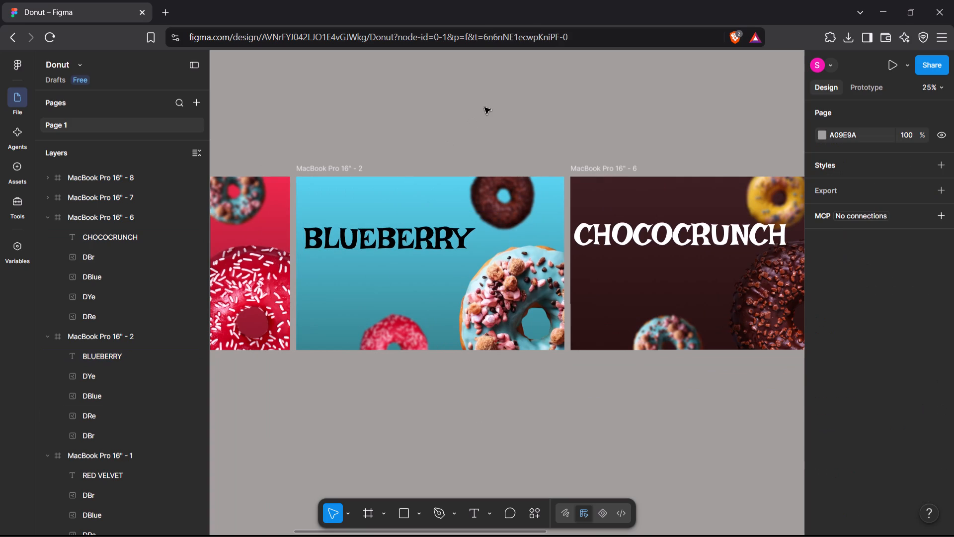
Nudge the CHOCOCRUNCH title horizontally to X 38 on the MacBook Pro 16" - 6 frame.
{"action": "left_click", "coordinate": [604, 238]}
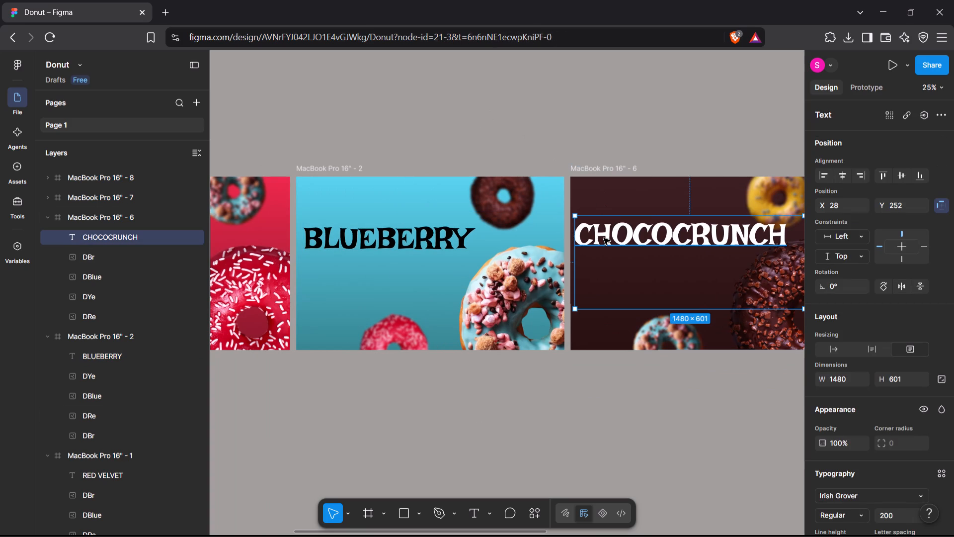
{"action": "key", "text": "Right"}
{"action": "key", "text": "Right"}
{"action": "key", "text": "Right"}
{"action": "key", "text": "Right"}
{"action": "key", "text": "Right"}
{"action": "key", "text": "Right"}
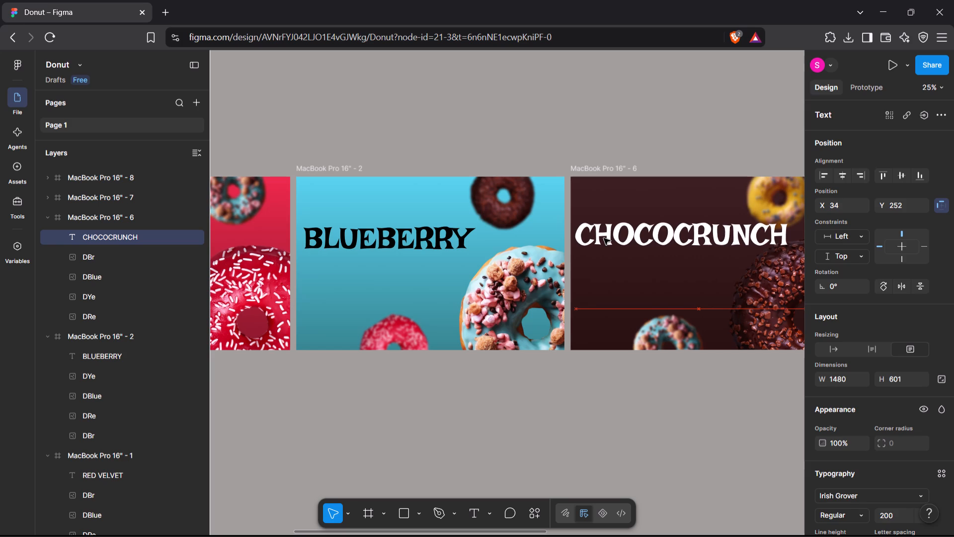
{"action": "key", "text": "Right"}
{"action": "key", "text": "Right"}
{"action": "key", "text": "Right"}
{"action": "key", "text": "Right"}
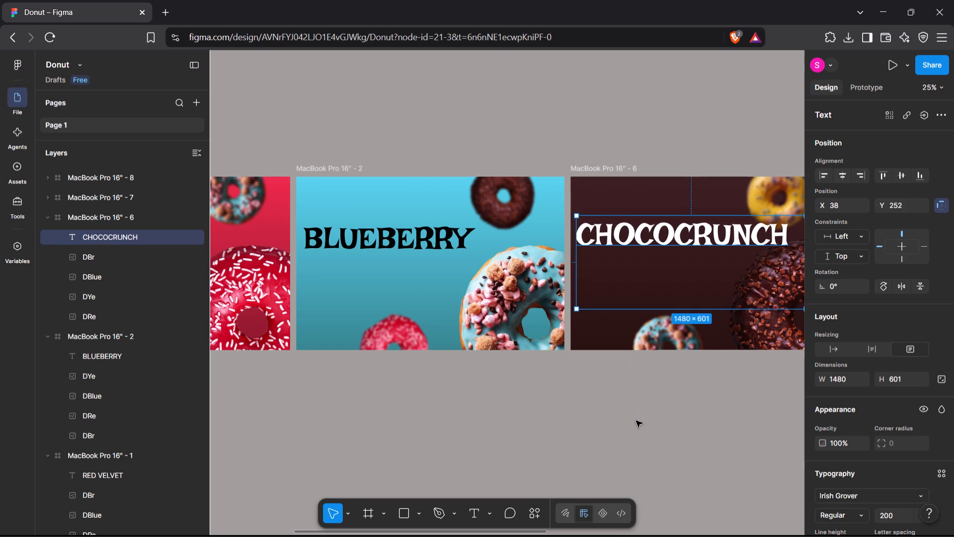
{"action": "left_click", "coordinate": [636, 422]}
Add a text box about 1510 × 577 at about X 40, Y 132 on the MacBook Pro 16" - 7 frame, reading BUTTERSCOTCH.
{"action": "scroll", "coordinate": [636, 422], "scroll_direction": "left", "scroll_amount": 4}
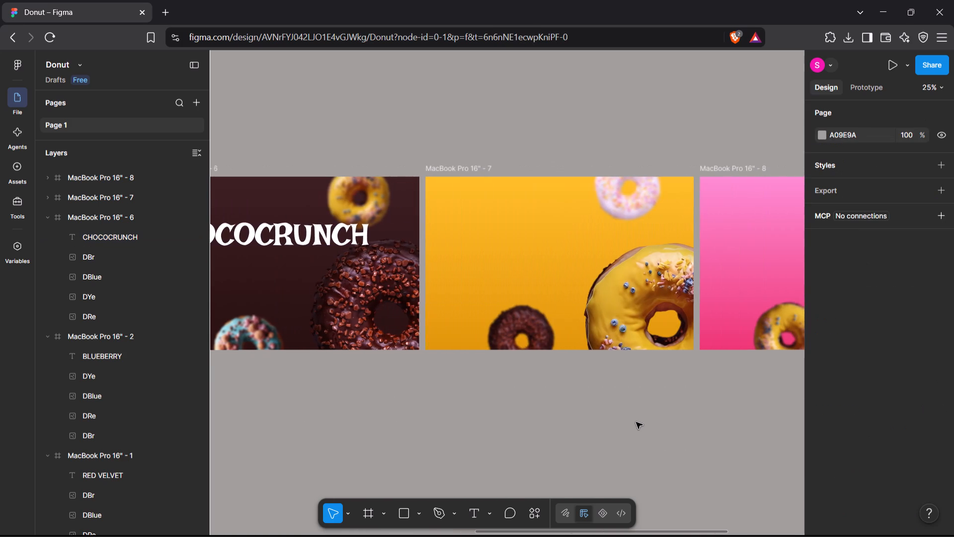
{"action": "scroll", "coordinate": [636, 422], "scroll_direction": "left", "scroll_amount": 1}
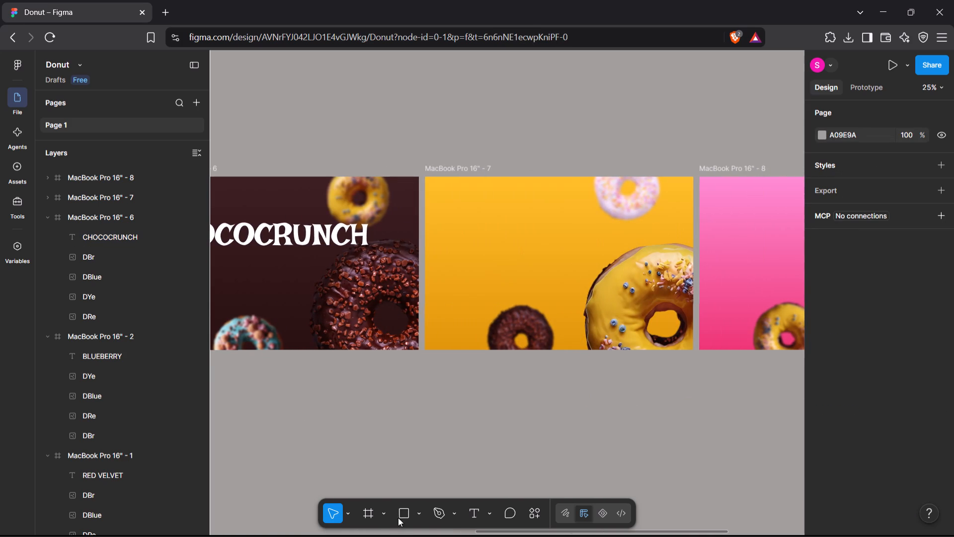
{"action": "left_click", "coordinate": [478, 508]}
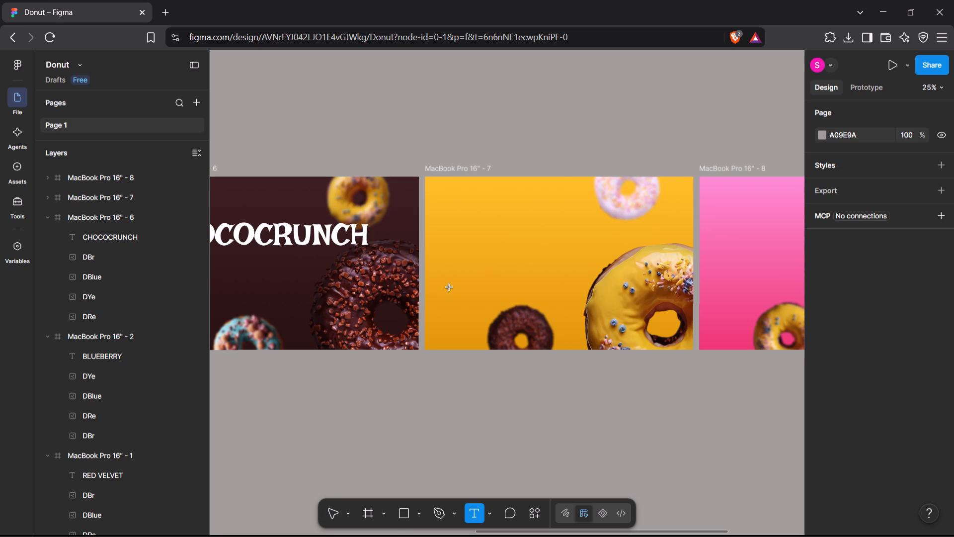
{"action": "left_click_drag", "start_coordinate": [431, 197], "coordinate": [434, 221]}
{"action": "left_click_drag", "start_coordinate": [434, 221], "coordinate": [667, 286]}
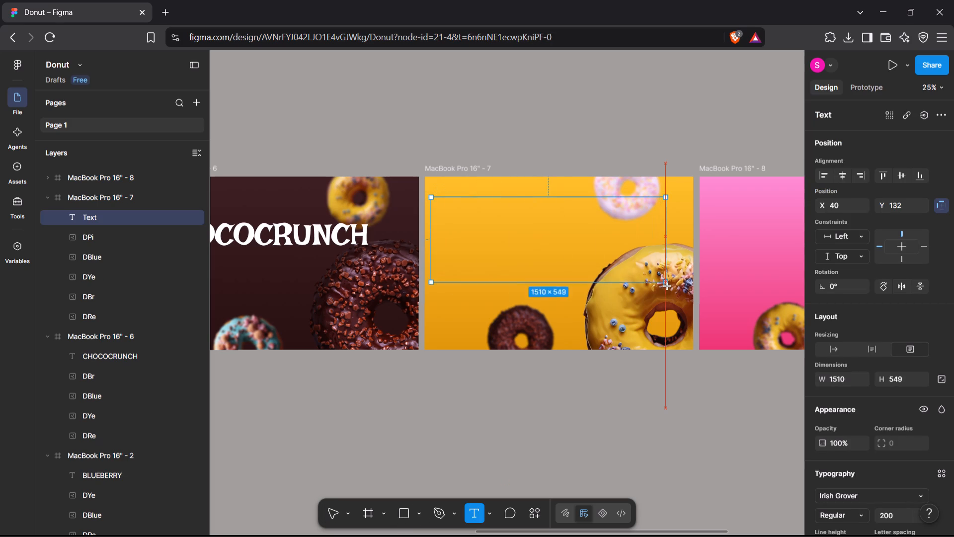
{"action": "left_click_drag", "start_coordinate": [667, 286], "coordinate": [667, 287]}
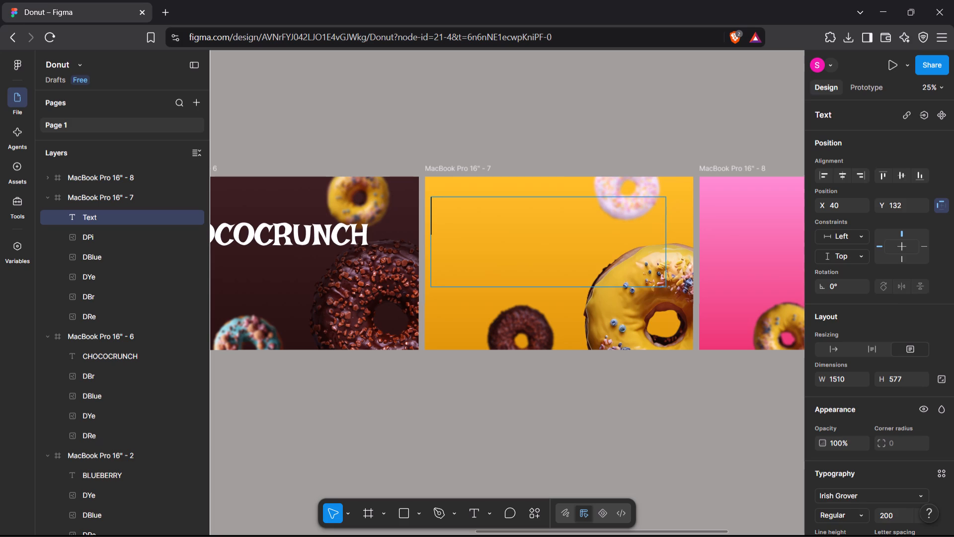
{"action": "type", "text": "BUTTER"}
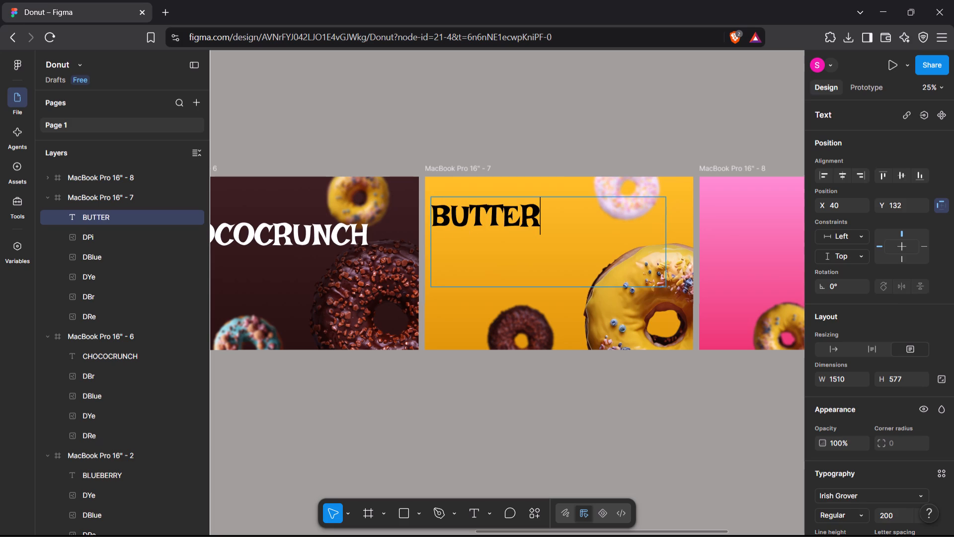
{"action": "type", "text": "SCOTCH"}
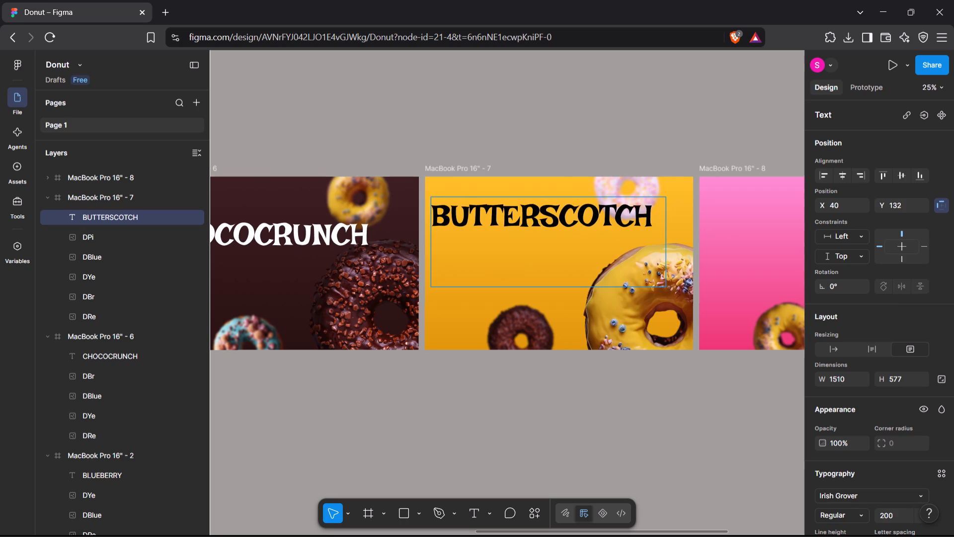
{"action": "key", "text": "Return"}
{"action": "key", "text": "Return"}
{"action": "left_click", "coordinate": [592, 412]}
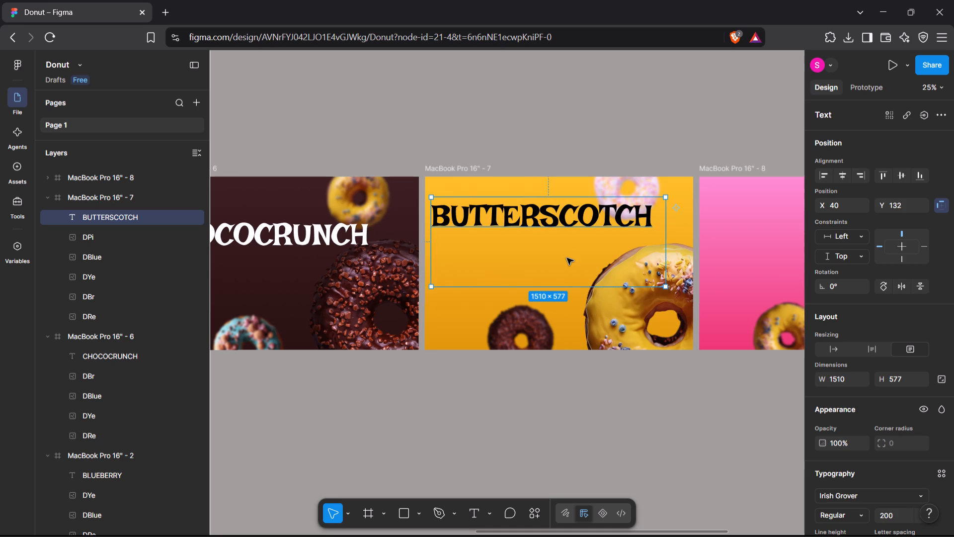
Move the BUTTERSCOTCH title down until it is roughly level with the CHOCOCRUNCH title.
{"action": "left_click_drag", "start_coordinate": [565, 263], "coordinate": [565, 279]}
{"action": "left_click", "coordinate": [564, 385]}
Add a text box about 1496 × 384 on the MacBook Pro 16" - 8 frame, starting at its left edge at Y 100, reading VANILA.
{"action": "scroll", "coordinate": [564, 385], "scroll_direction": "right", "scroll_amount": 2}
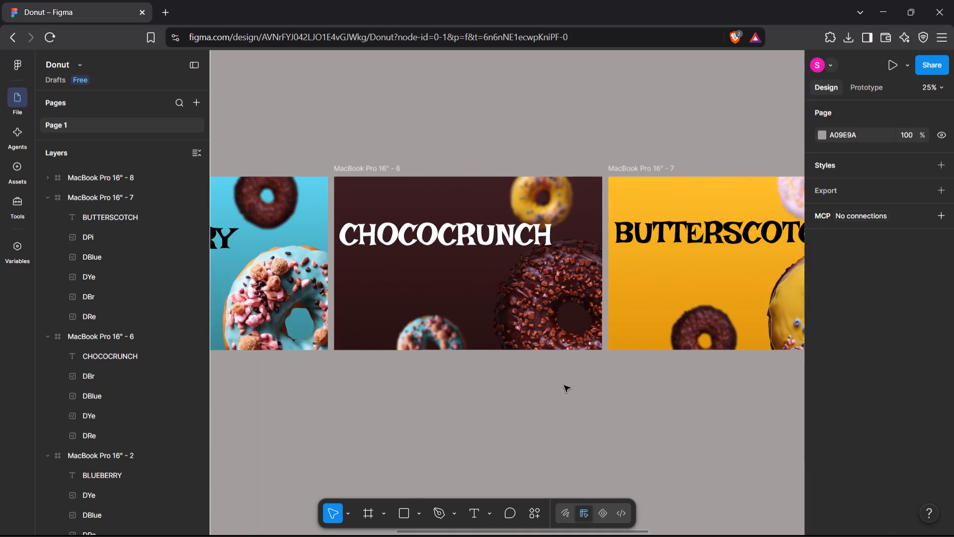
{"action": "scroll", "coordinate": [564, 385], "scroll_direction": "right", "scroll_amount": 1}
{"action": "scroll", "coordinate": [564, 385], "scroll_direction": "left", "scroll_amount": 2}
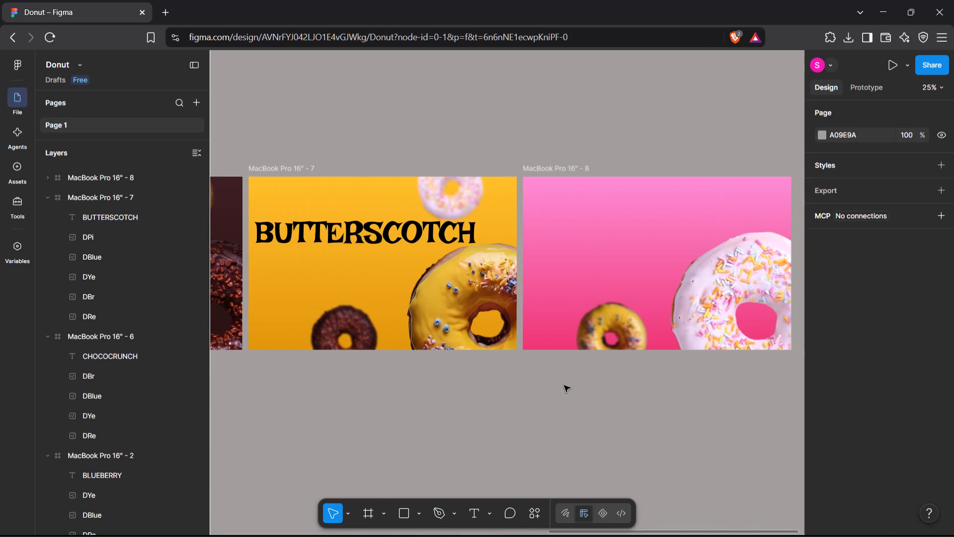
{"action": "scroll", "coordinate": [564, 385], "scroll_direction": "left", "scroll_amount": 2}
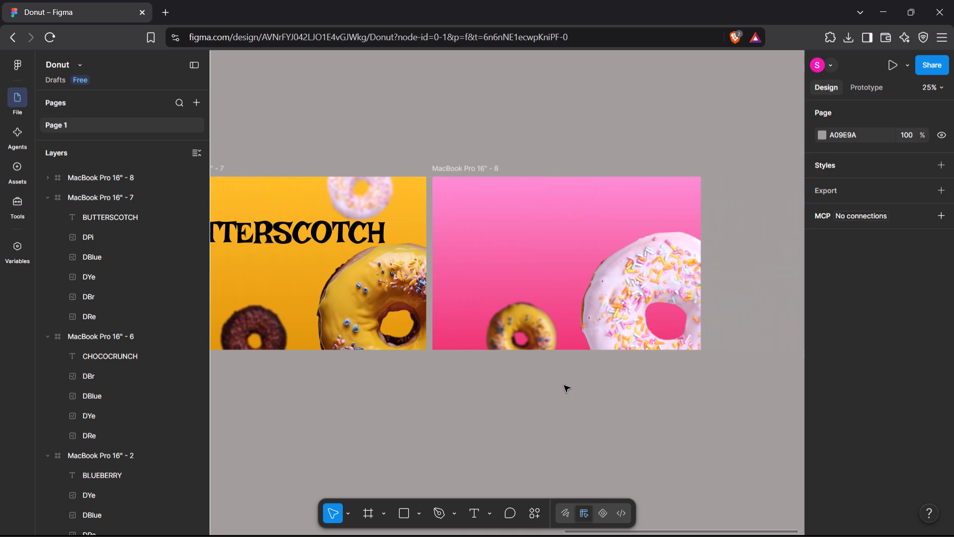
{"action": "left_click", "coordinate": [472, 514]}
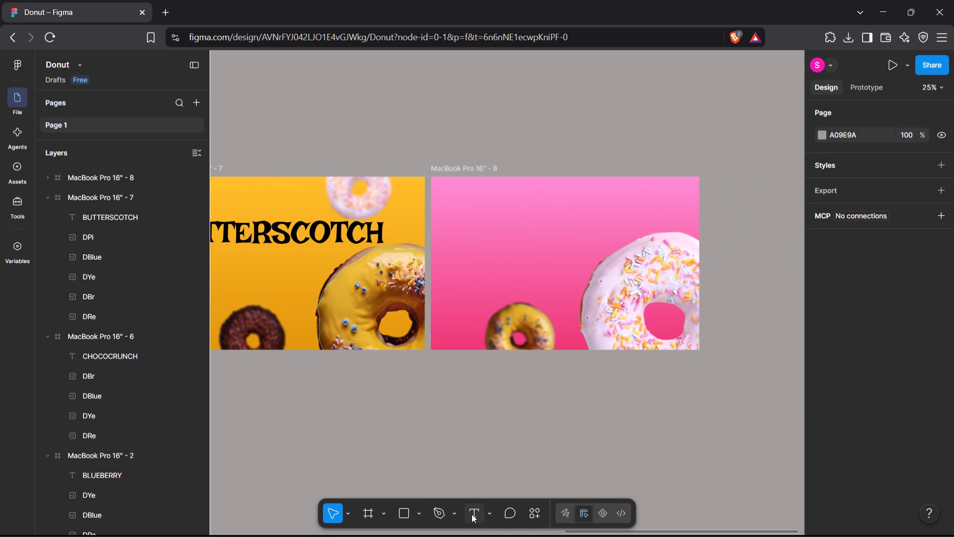
{"action": "left_click_drag", "start_coordinate": [434, 192], "coordinate": [443, 241]}
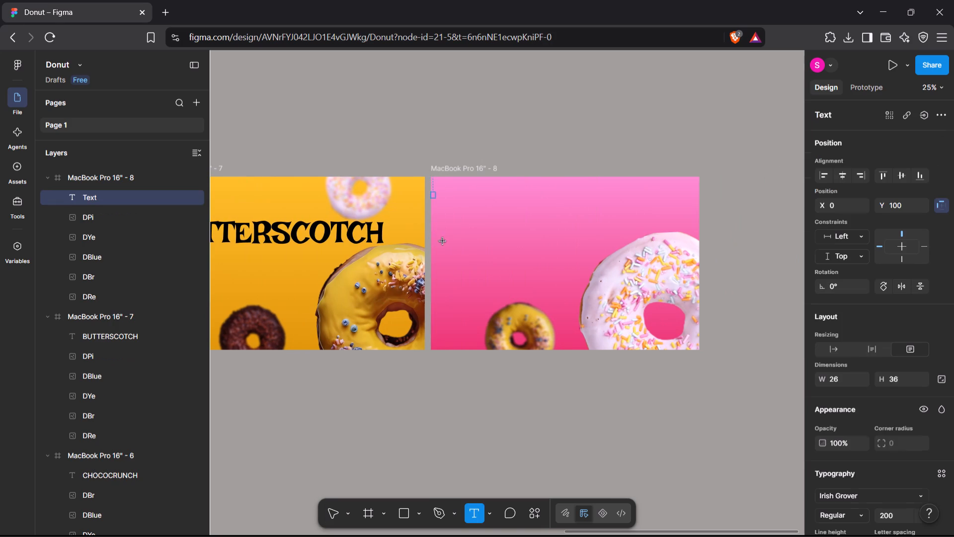
{"action": "left_click_drag", "start_coordinate": [443, 241], "coordinate": [664, 253]}
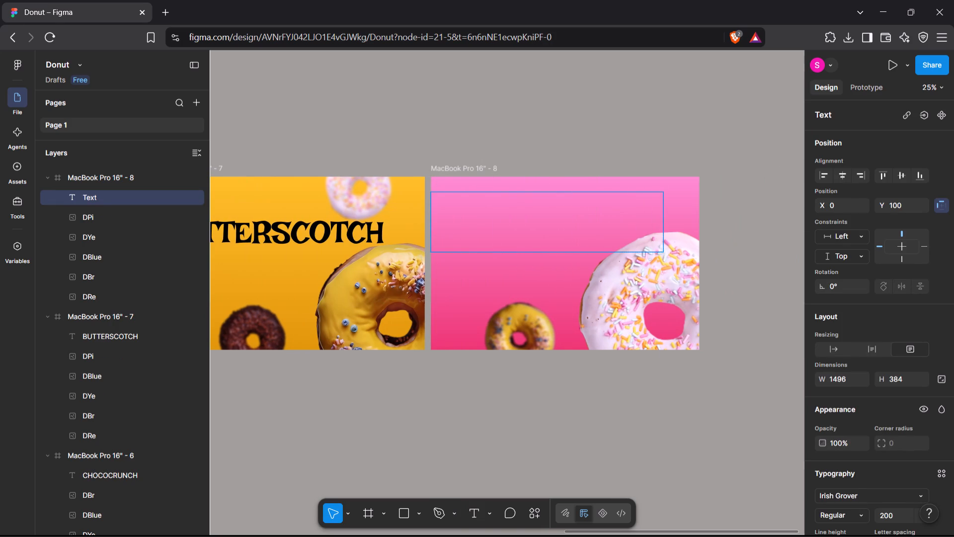
{"action": "type", "text": "VANILA"}
{"action": "key", "text": "Return"}
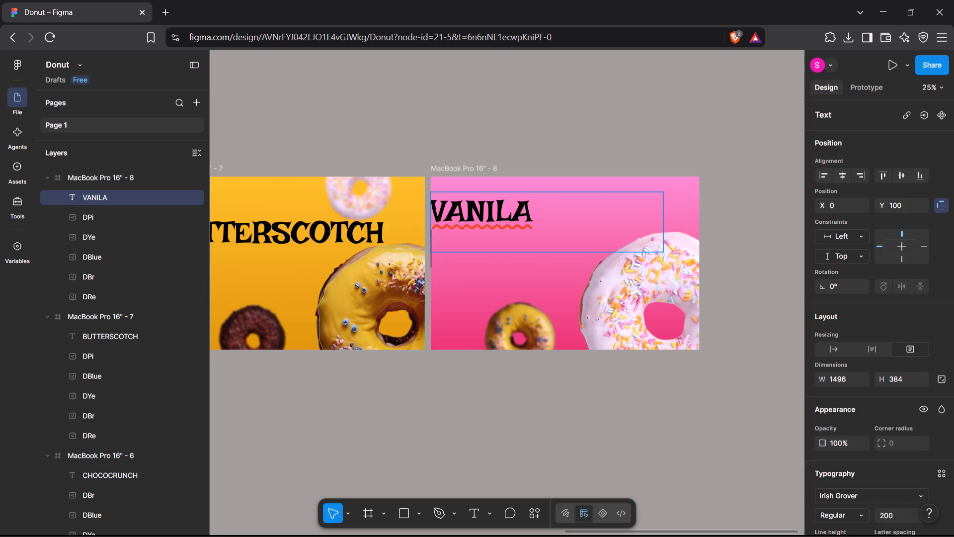
{"action": "left_click", "coordinate": [634, 402]}
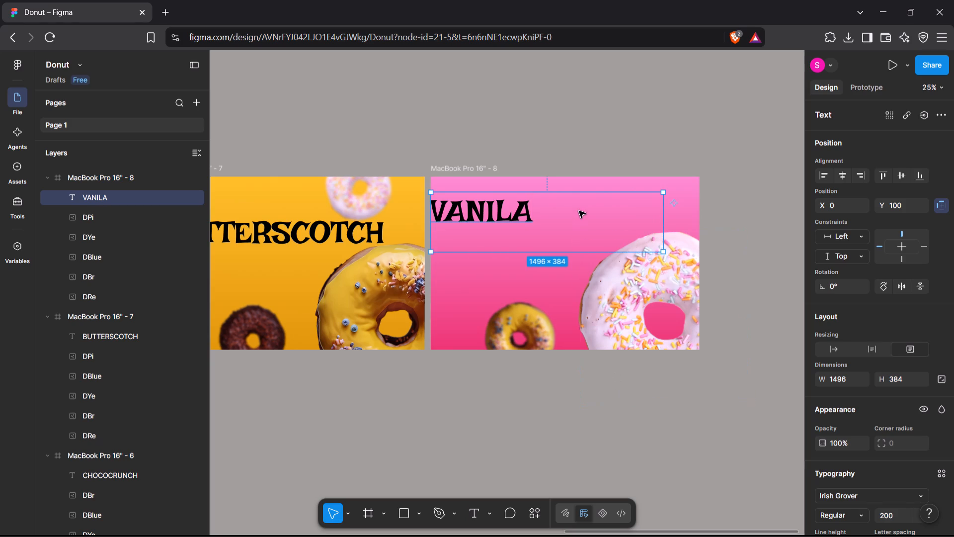
Move the VANILA title inward to about X 61 and down, roughly level with the BUTTERSCOTCH title.
{"action": "left_click_drag", "start_coordinate": [579, 211], "coordinate": [588, 232]}
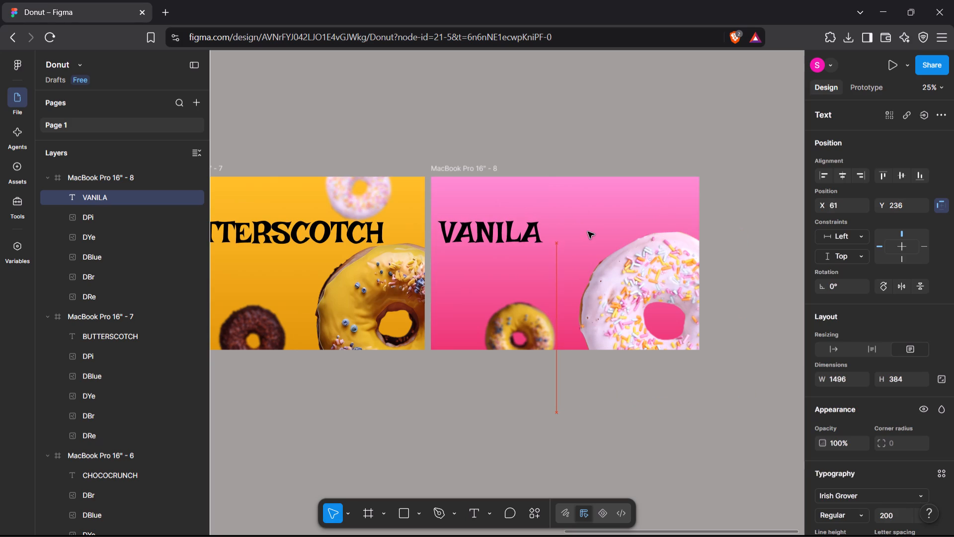
{"action": "left_click_drag", "start_coordinate": [588, 232], "coordinate": [588, 230]}
{"action": "left_click", "coordinate": [625, 121]}
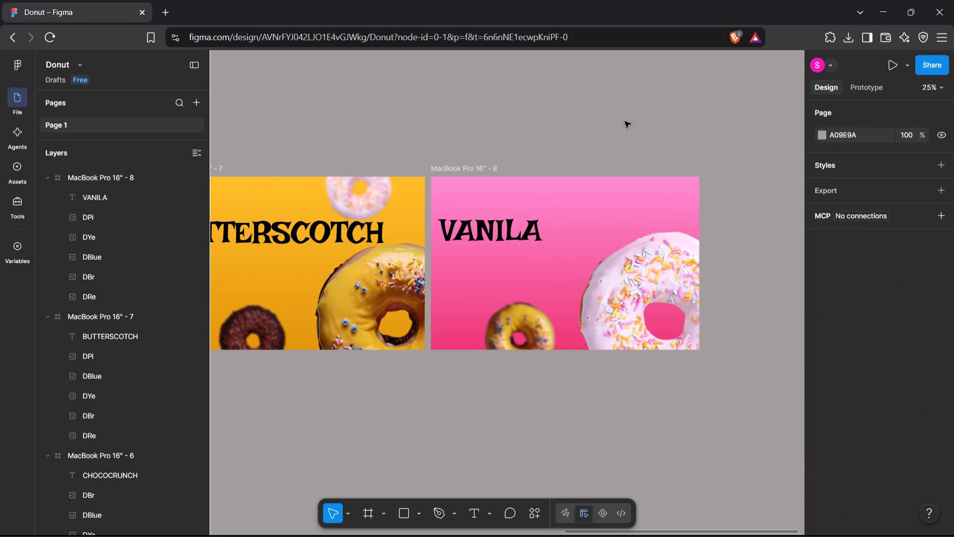
Review the flavour titles across all the MacBook Pro frames, checking the RED VELVET text box's position and size.
{"action": "scroll", "coordinate": [625, 121], "scroll_direction": "right", "scroll_amount": 6}
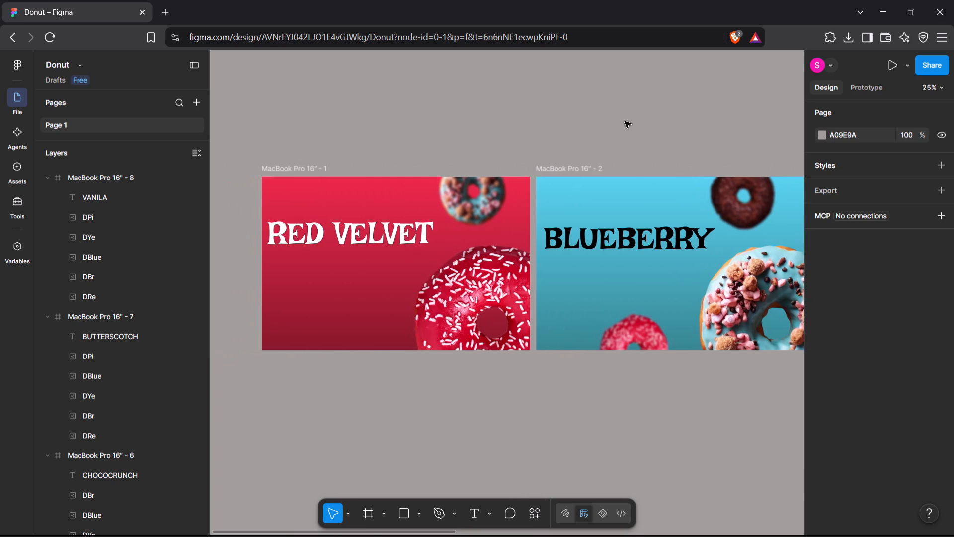
{"action": "scroll", "coordinate": [625, 121], "scroll_direction": "right", "scroll_amount": 1}
{"action": "left_click", "coordinate": [353, 431]}
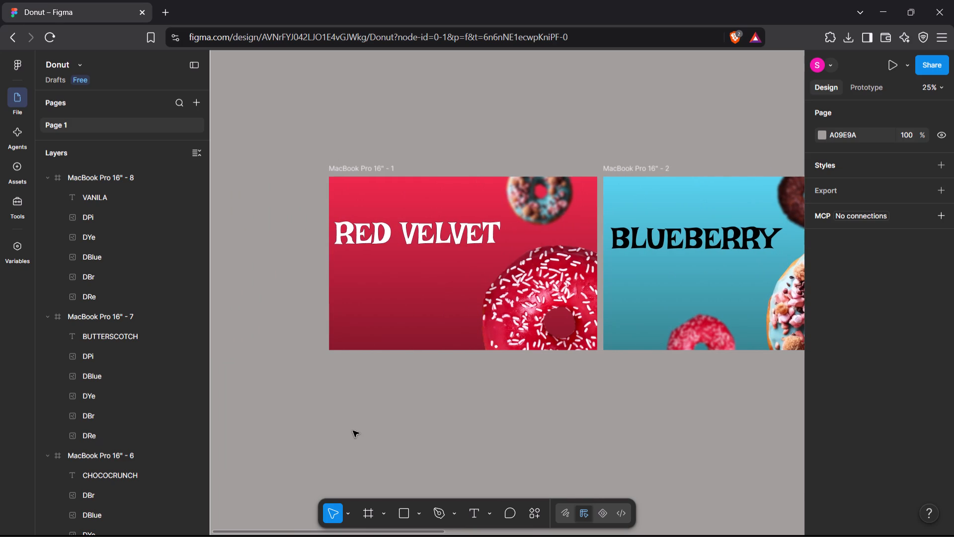
{"action": "left_click", "coordinate": [429, 224]}
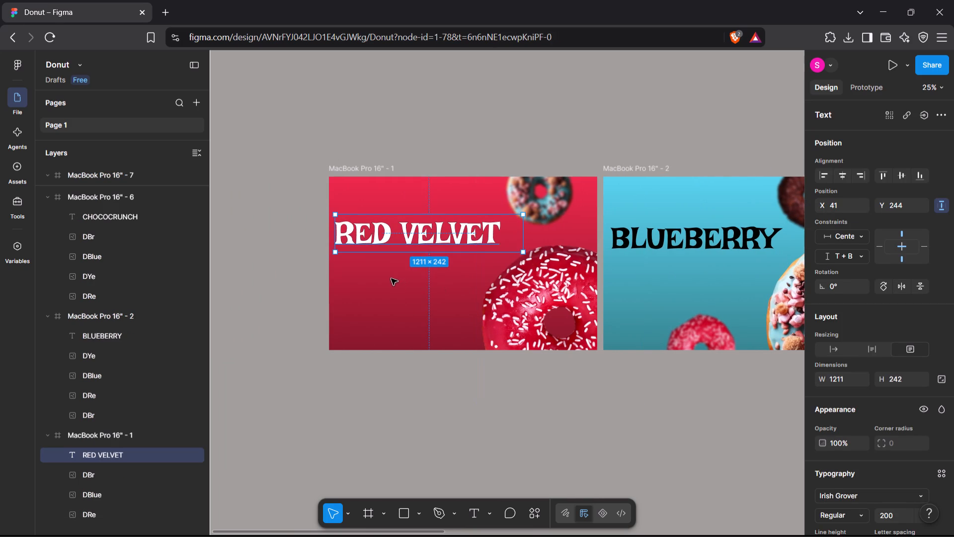
{"action": "left_click", "coordinate": [516, 426]}
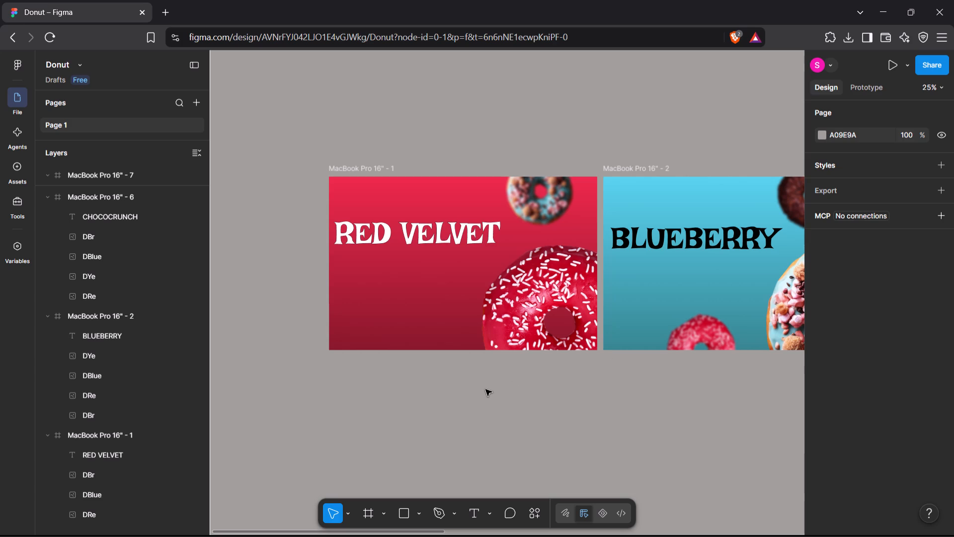
{"action": "scroll", "coordinate": [485, 389], "scroll_direction": "left", "scroll_amount": 2}
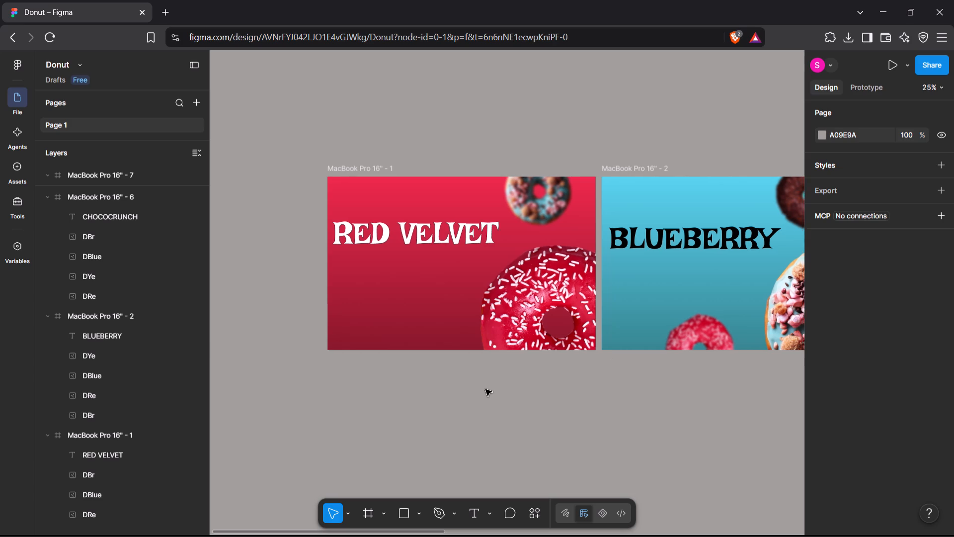
{"action": "scroll", "coordinate": [485, 389], "scroll_direction": "left", "scroll_amount": 8}
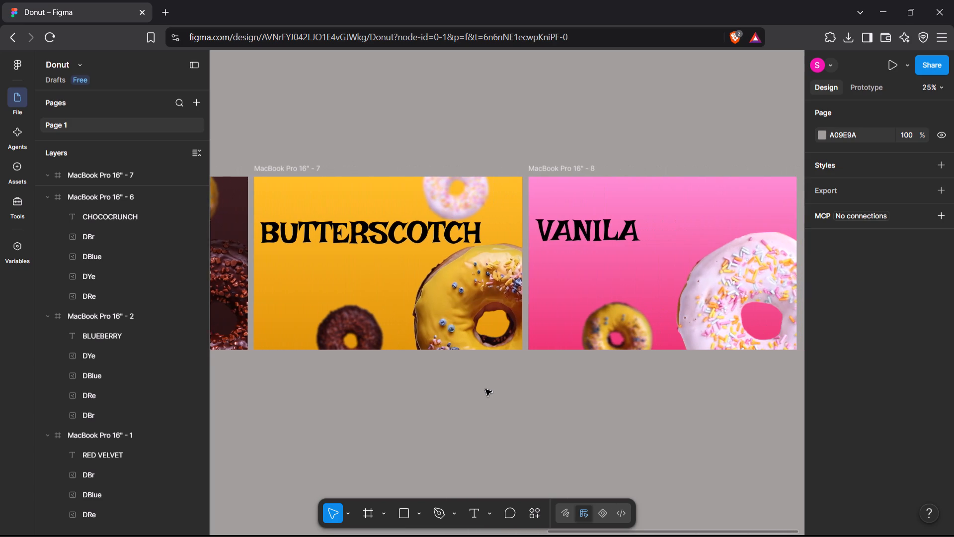
{"action": "scroll", "coordinate": [485, 389], "scroll_direction": "right", "scroll_amount": 6}
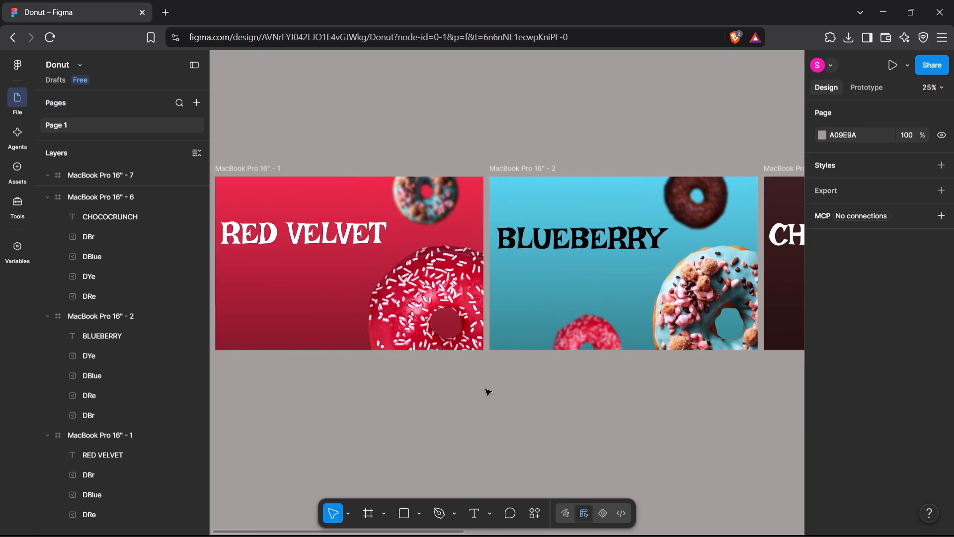
{"action": "scroll", "coordinate": [485, 389], "scroll_direction": "right", "scroll_amount": 3}
Draw an empty text box about 723 × 329 beneath the RED VELVET title, at about X 32, Y 508.
{"action": "scroll", "coordinate": [485, 389], "scroll_direction": "left", "scroll_amount": 4}
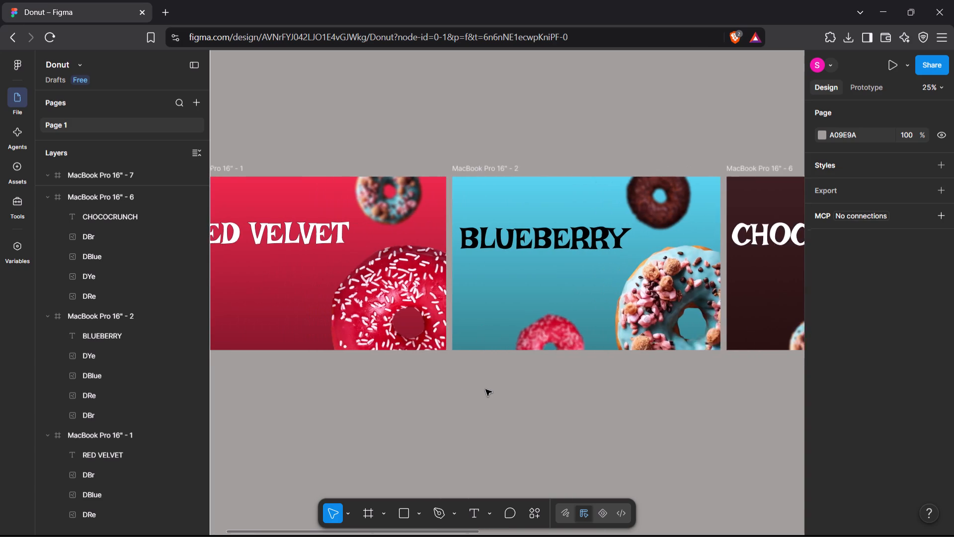
{"action": "scroll", "coordinate": [485, 389], "scroll_direction": "left", "scroll_amount": 2}
{"action": "left_click", "coordinate": [470, 506]}
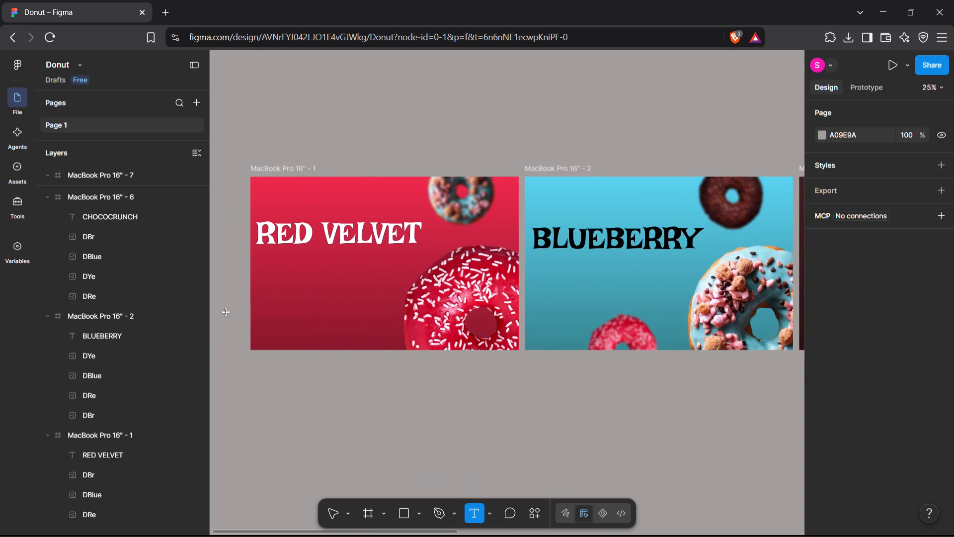
{"action": "left_click_drag", "start_coordinate": [255, 256], "coordinate": [370, 307]}
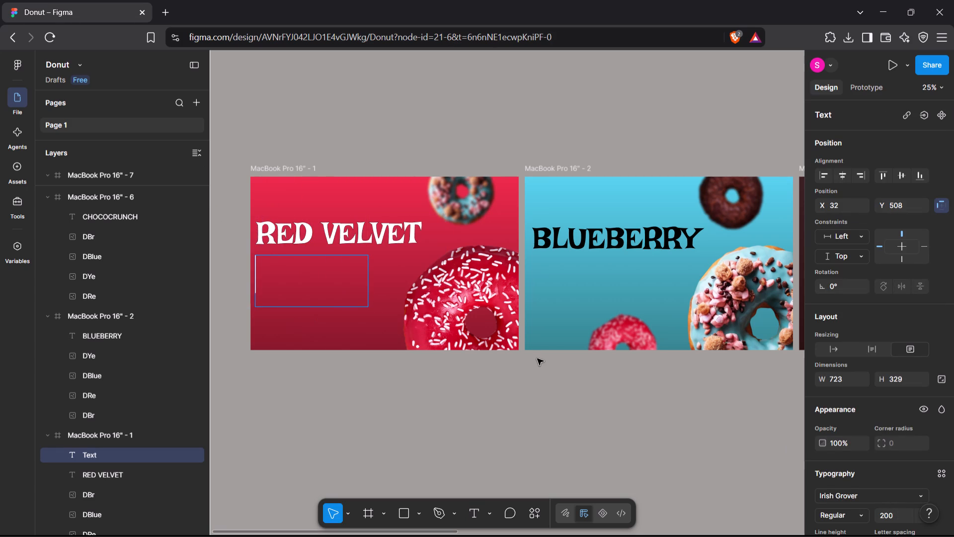
Search the web in a new tab for "lines to write in donut description".
{"action": "left_click", "coordinate": [169, 7]}
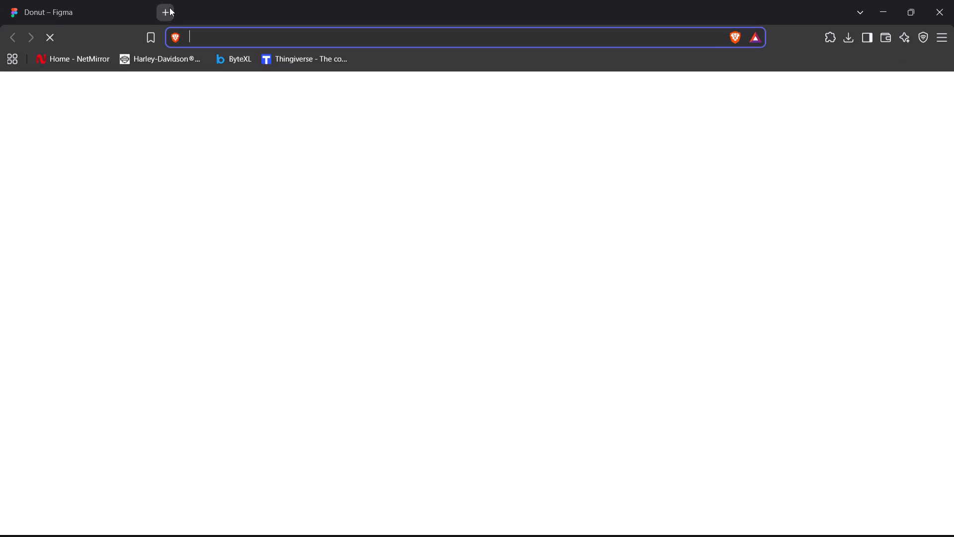
{"action": "type", "text": "LINE S"}
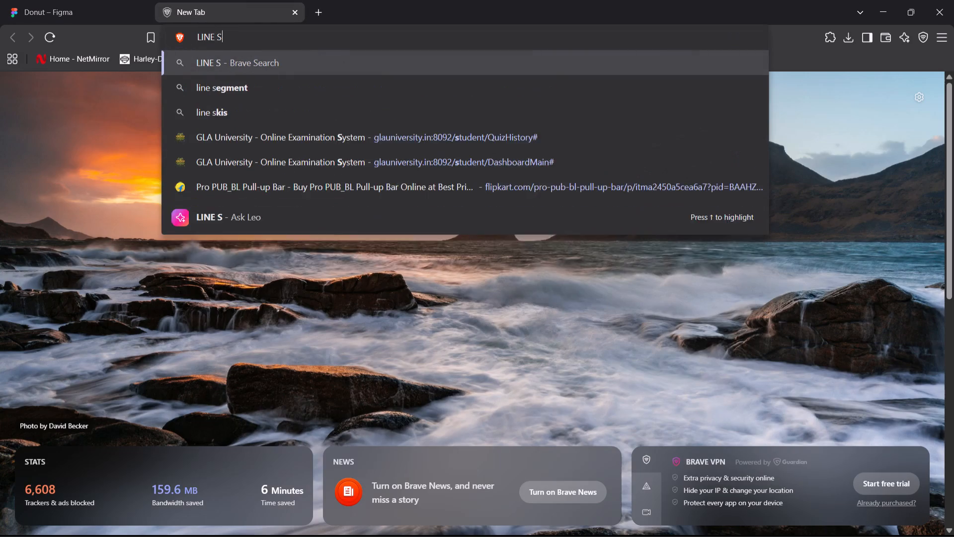
{"action": "key", "text": "BackSpace"}
{"action": "key", "text": "BackSpace"}
{"action": "key", "text": "BackSpace"}
{"action": "key", "text": "BackSpace"}
{"action": "key", "text": "BackSpace"}
{"action": "type", "text": "lines"}
{"action": "key", "text": "space"}
{"action": "type", "text": "tomwr"}
{"action": "key", "text": "BackSpace"}
{"action": "key", "text": "BackSpace"}
{"action": "key", "text": "BackSpace"}
{"action": "key", "text": "w"}
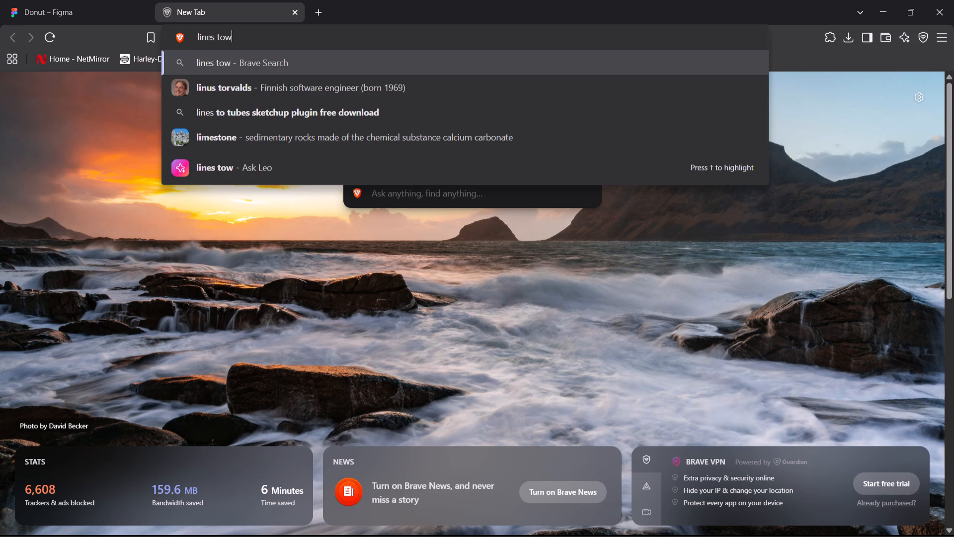
{"action": "key", "text": "BackSpace"}
{"action": "key", "text": "space"}
{"action": "type", "text": "writ"}
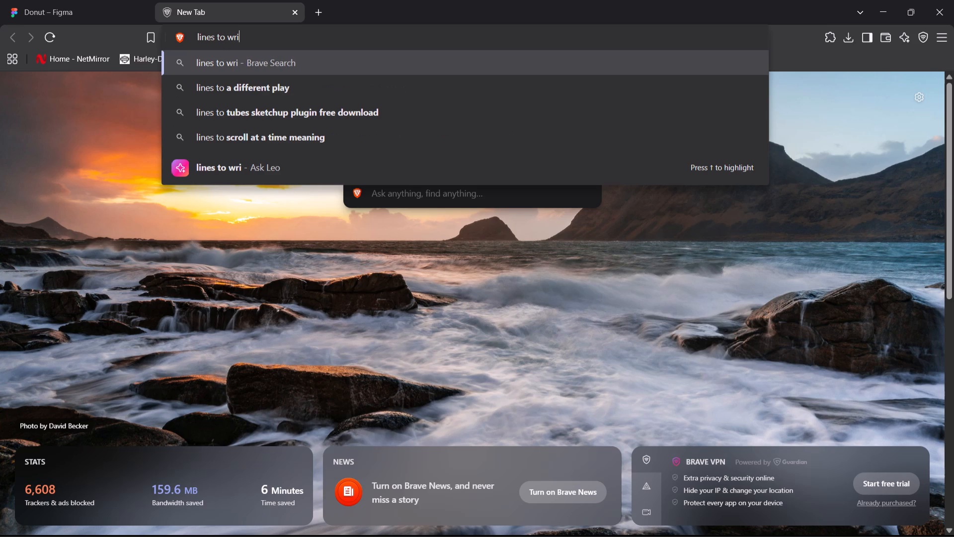
{"action": "key", "text": "space"}
{"action": "key", "text": "BackSpace"}
{"action": "type", "text": "e"}
{"action": "key", "text": "space"}
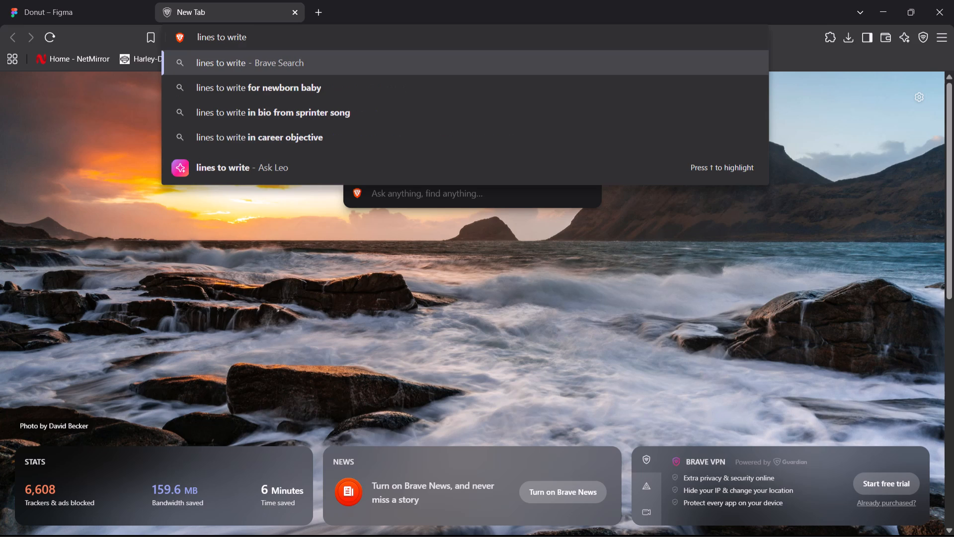
{"action": "type", "text": "in dont"}
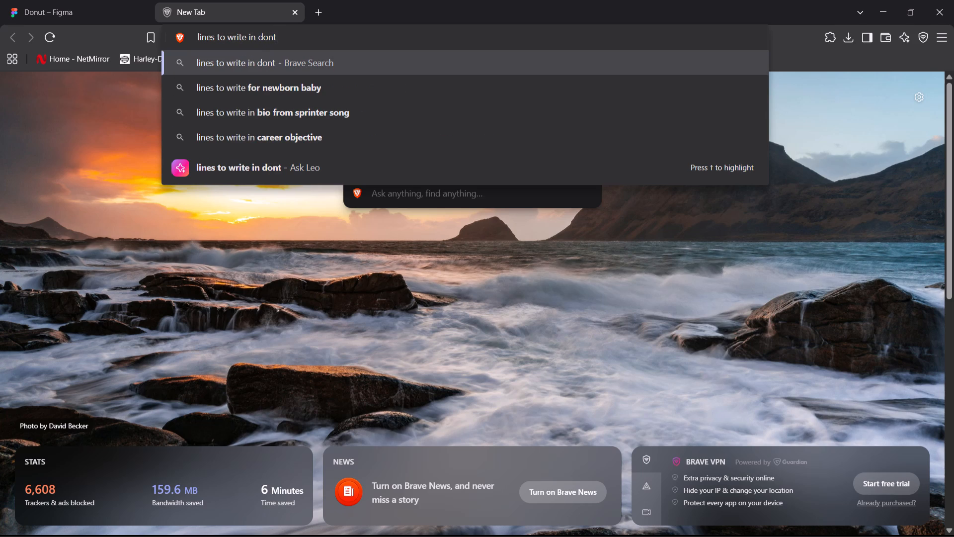
{"action": "key", "text": "BackSpace"}
{"action": "type", "text": "ut descro"}
{"action": "key", "text": "BackSpace"}
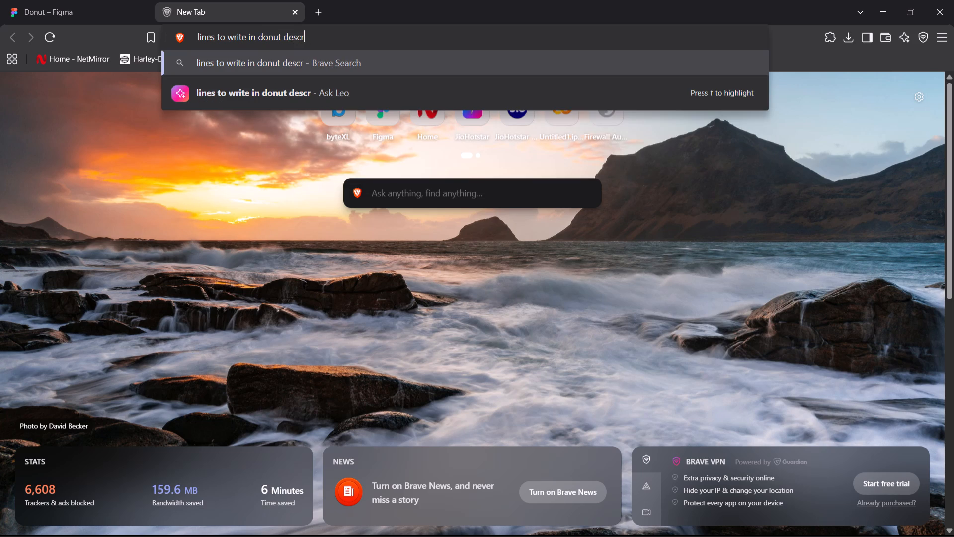
{"action": "type", "text": "iption"}
{"action": "key", "text": "Return"}
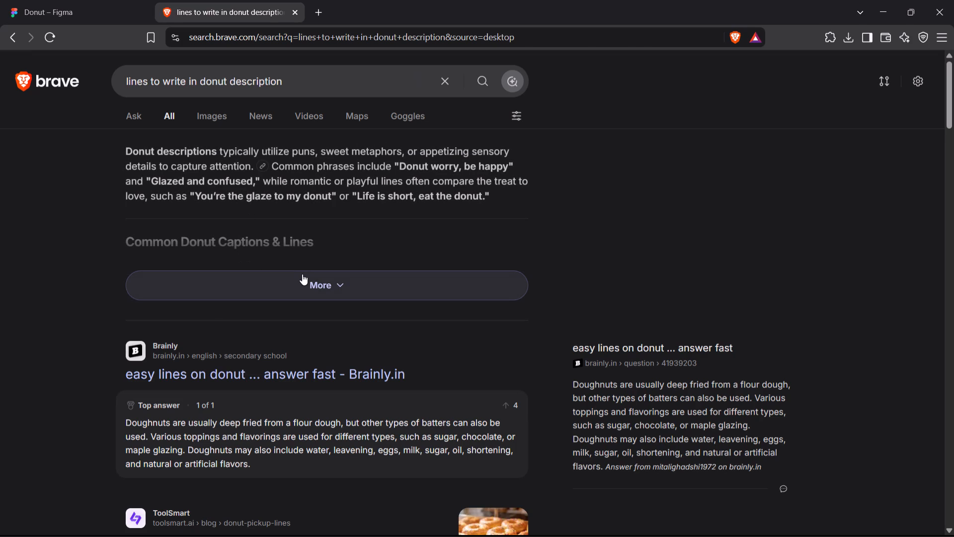
Expand the AI-generated answer and read through the donut captions, descriptive elements and search results for usable lines.
{"action": "left_click", "coordinate": [318, 286]}
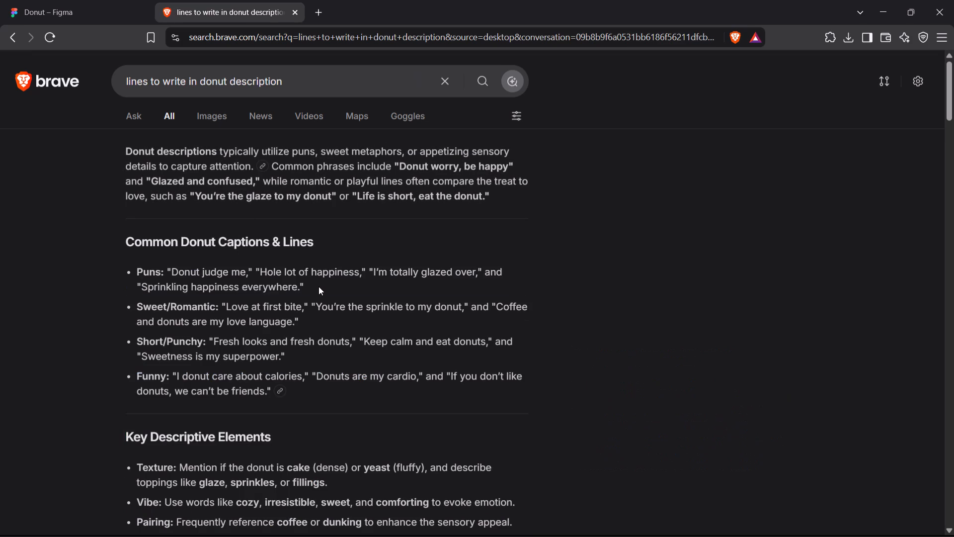
{"action": "scroll", "coordinate": [318, 286], "scroll_direction": "down", "scroll_amount": 2}
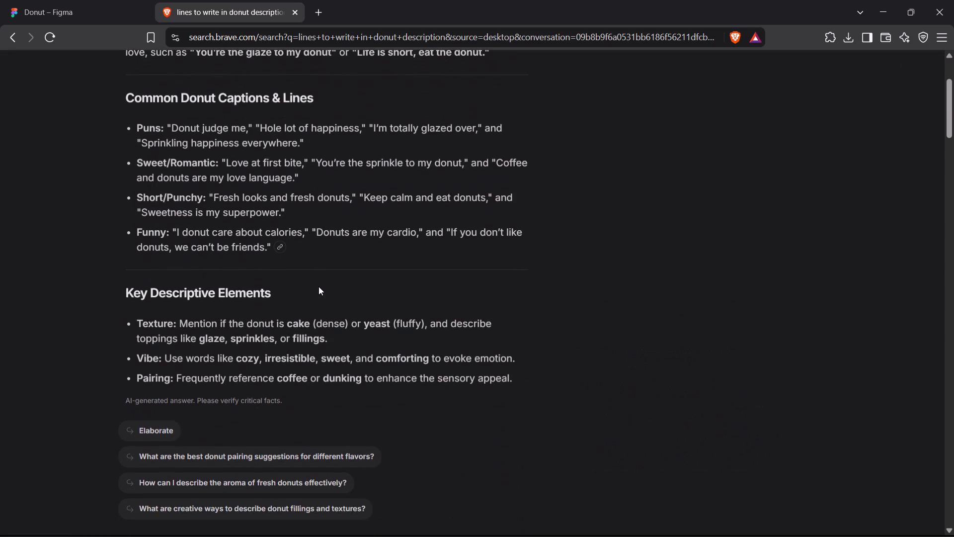
{"action": "scroll", "coordinate": [318, 286], "scroll_direction": "down", "scroll_amount": 4}
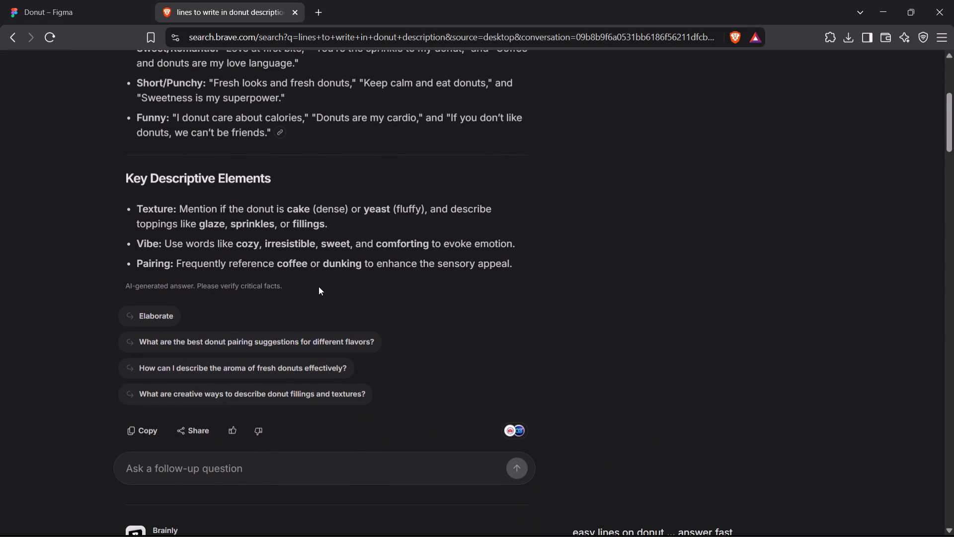
{"action": "scroll", "coordinate": [318, 286], "scroll_direction": "down", "scroll_amount": 2}
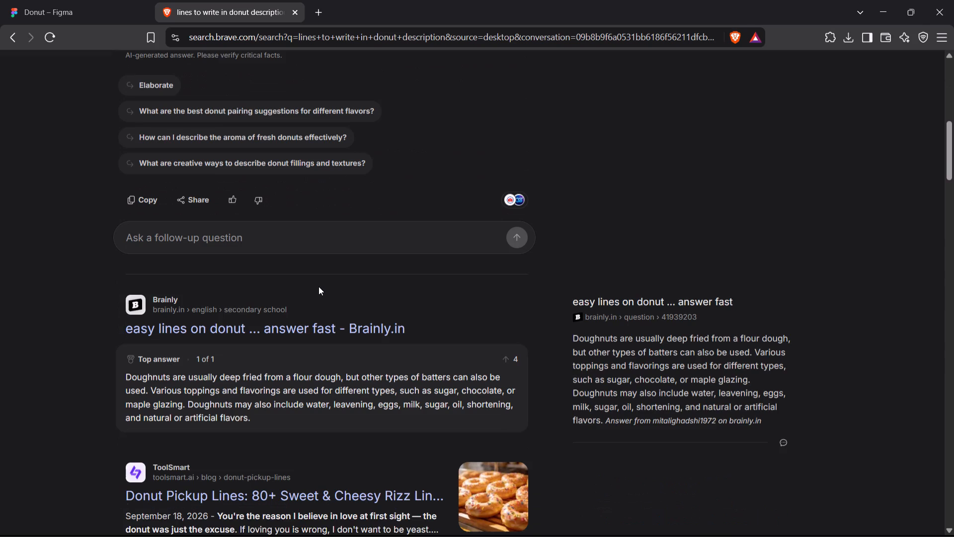
{"action": "scroll", "coordinate": [318, 286], "scroll_direction": "down", "scroll_amount": 1}
{"action": "scroll", "coordinate": [318, 286], "scroll_direction": "right", "scroll_amount": 1}
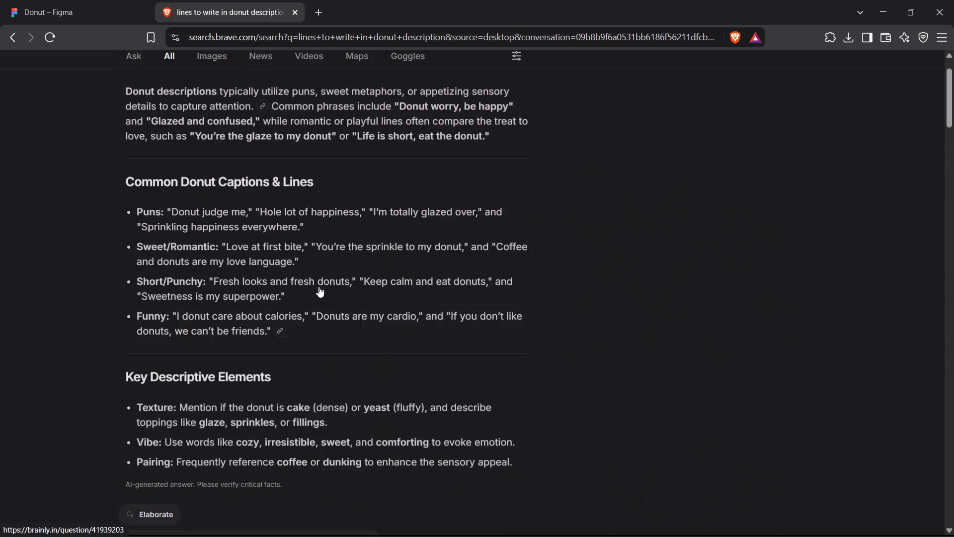
Look up Figma Community in another new browser tab and open its site.
{"action": "left_click", "coordinate": [116, 0]}
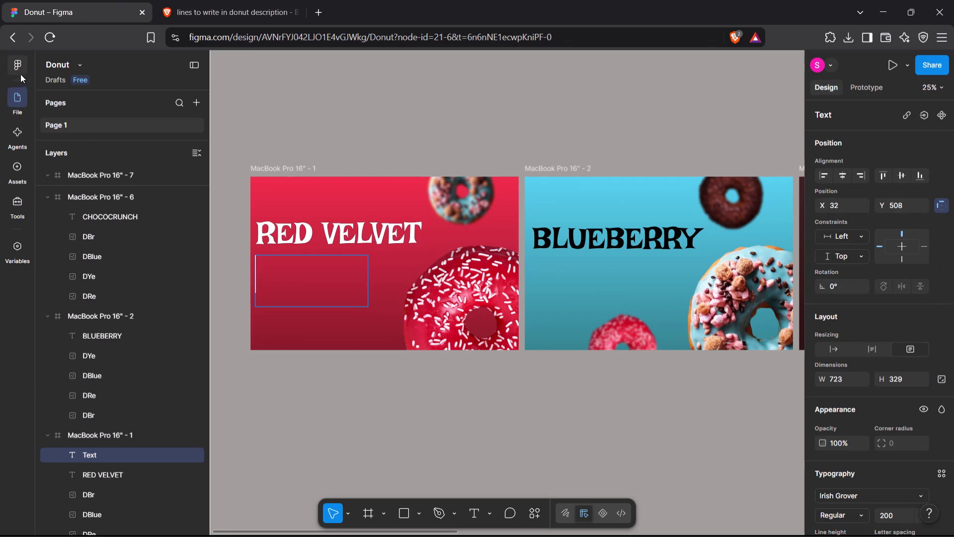
{"action": "left_click", "coordinate": [319, 12]}
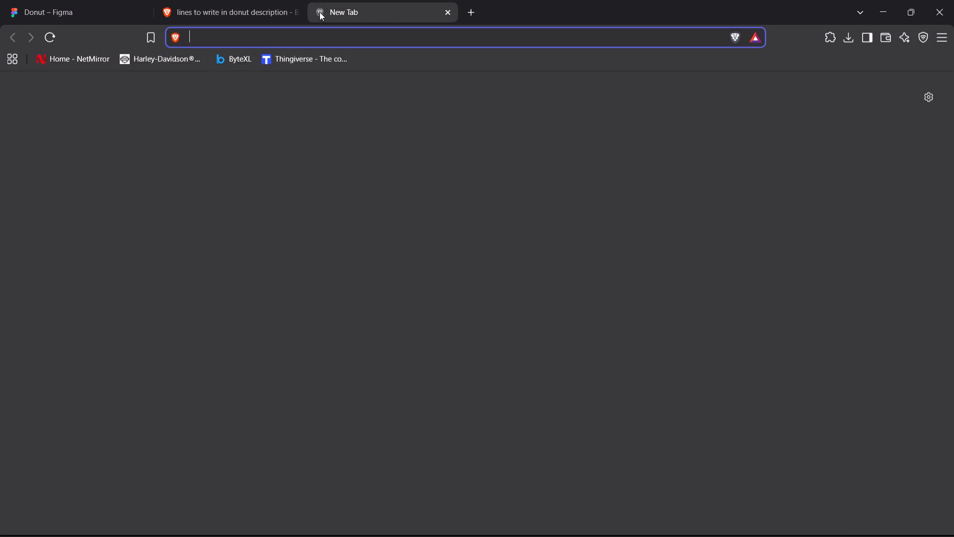
{"action": "type", "text": "figa"}
{"action": "key", "text": "BackSpace"}
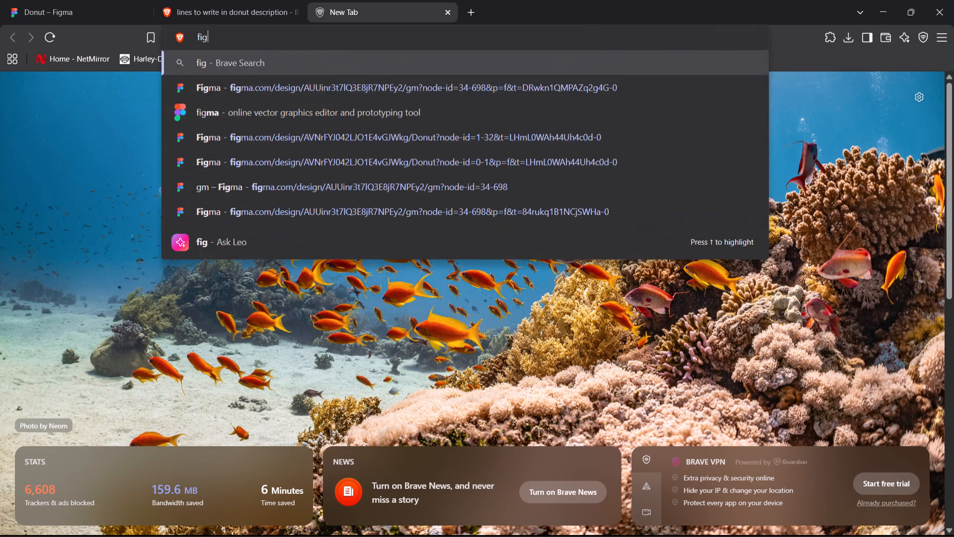
{"action": "type", "text": "ma comm"}
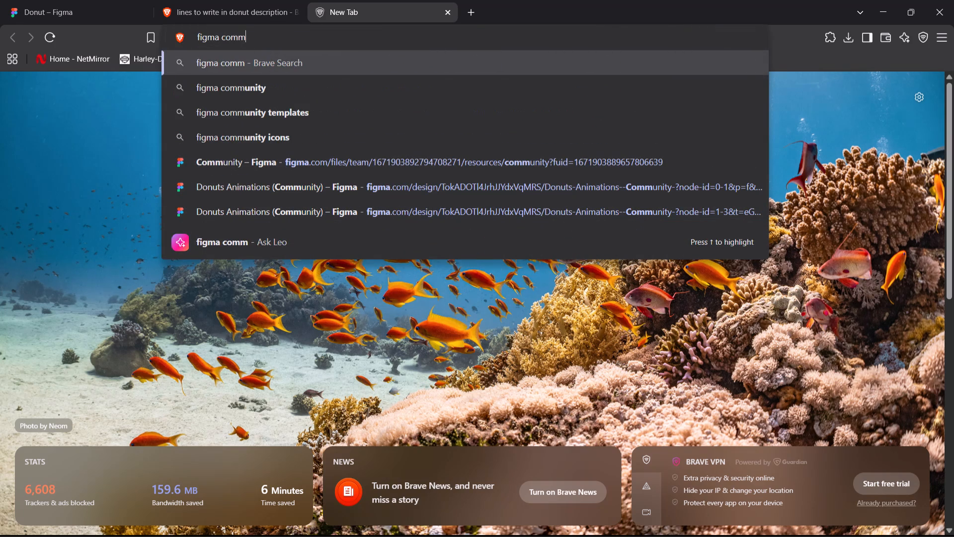
{"action": "left_click", "coordinate": [307, 97]}
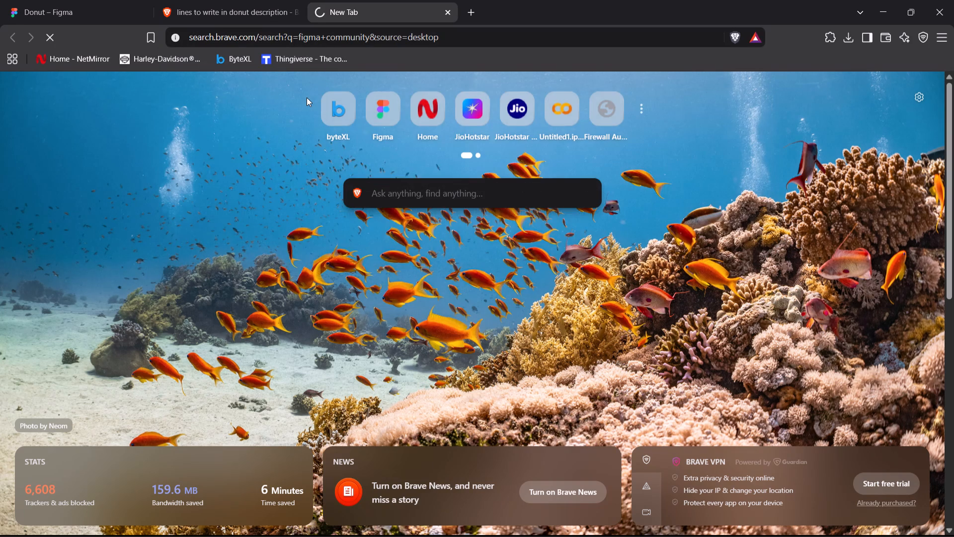
{"action": "left_click", "coordinate": [264, 171]}
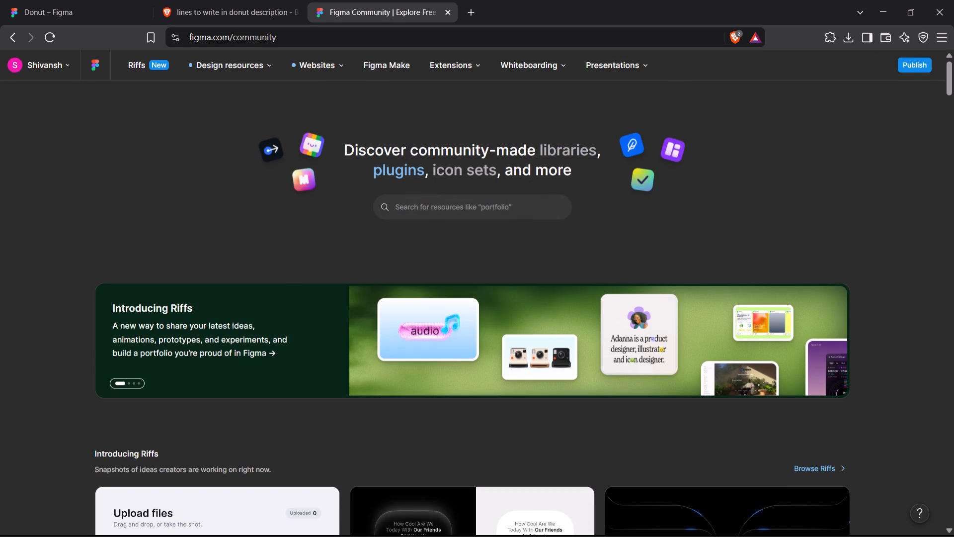
Search Figma Community for donut and open the Rotating Carousel Animation Slider (Donuts Landing Page) template as a design file.
{"action": "left_click", "coordinate": [480, 204]}
{"action": "type", "text": "donut"}
{"action": "key", "text": "Return"}
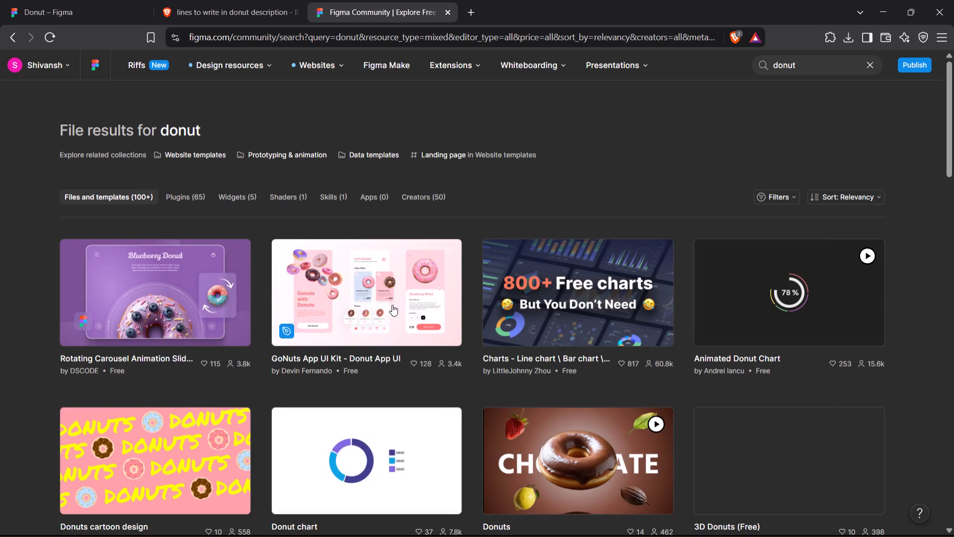
{"action": "left_click", "coordinate": [174, 306]}
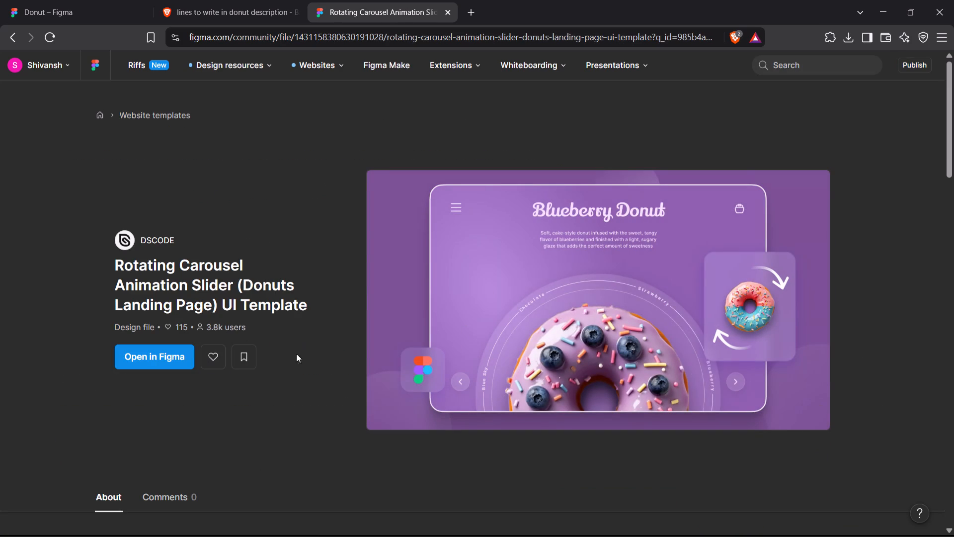
{"action": "left_click", "coordinate": [150, 360]}
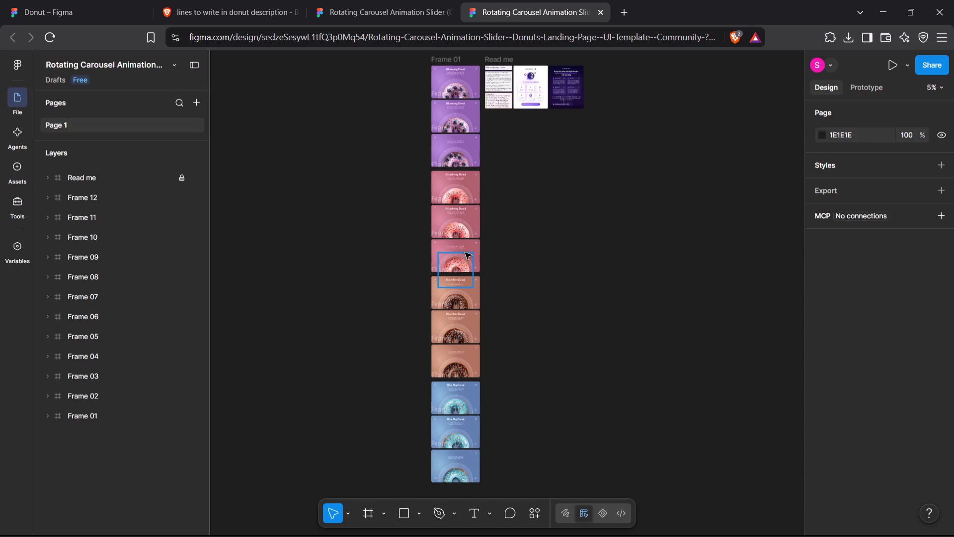
Copy the full description text beneath the Blueberry Donut heading in the template's Frame 01.
{"action": "double_click", "coordinate": [821, 85]}
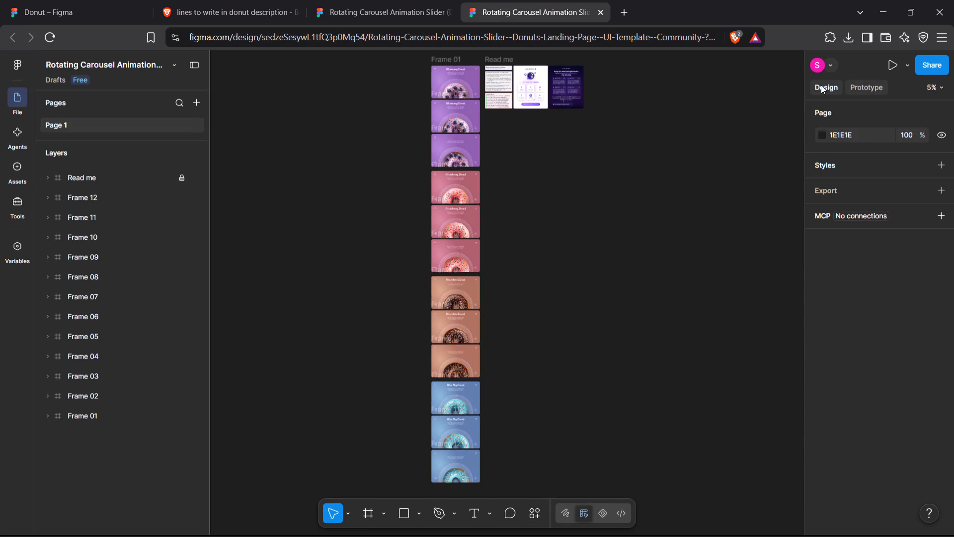
{"action": "scroll", "coordinate": [465, 214], "scroll_direction": "up", "scroll_amount": 13}
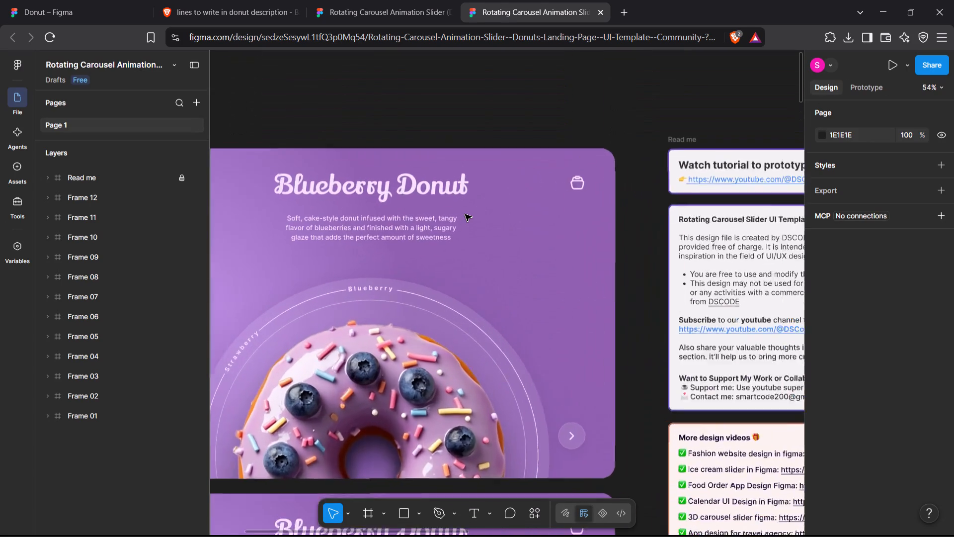
{"action": "scroll", "coordinate": [465, 214], "scroll_direction": "right", "scroll_amount": 2}
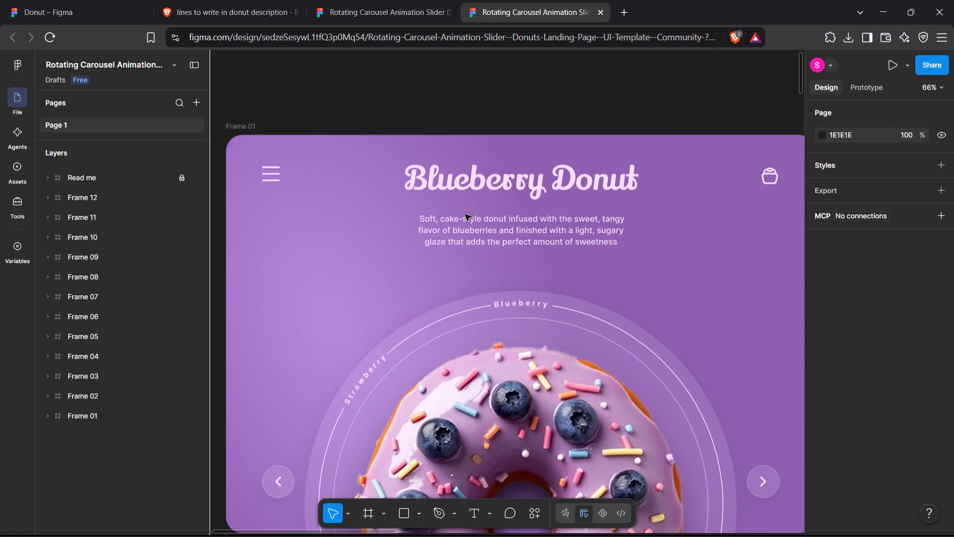
{"action": "scroll", "coordinate": [465, 214], "scroll_direction": "right", "scroll_amount": 2}
{"action": "left_click", "coordinate": [421, 218]}
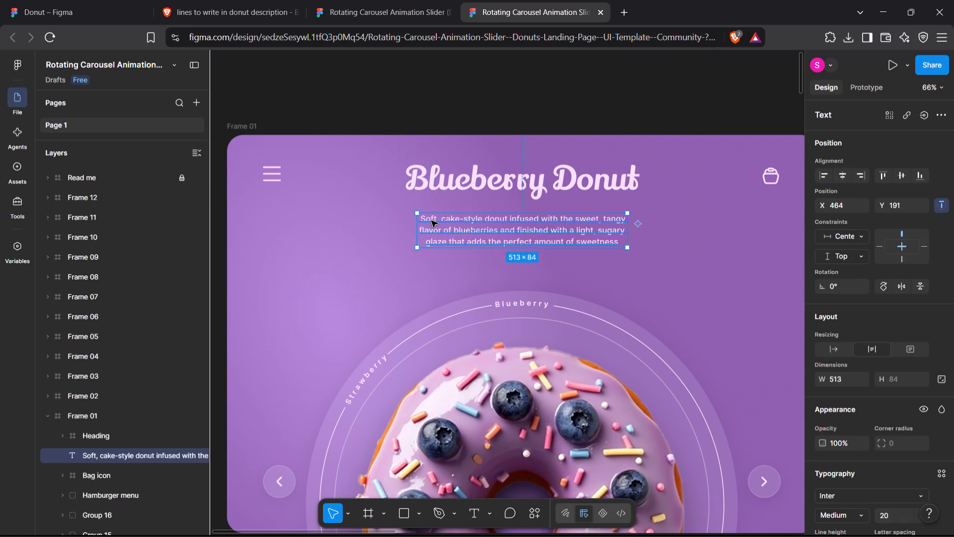
{"action": "left_click", "coordinate": [424, 217]}
{"action": "left_click_drag", "start_coordinate": [424, 217], "coordinate": [529, 237]}
{"action": "key", "text": "ctrl+c"}
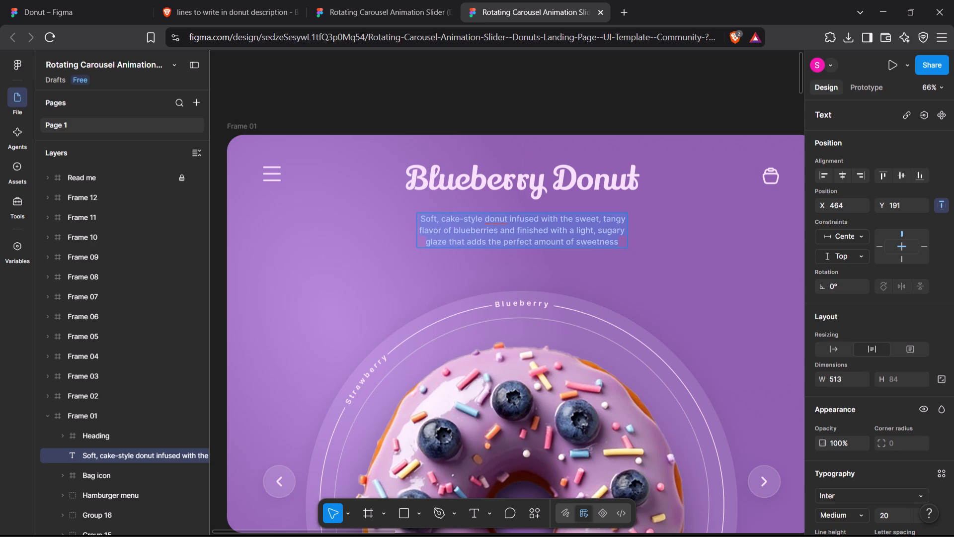
Return to the Donut file and discard the empty text box beneath the RED VELVET title.
{"action": "left_click", "coordinate": [62, 3]}
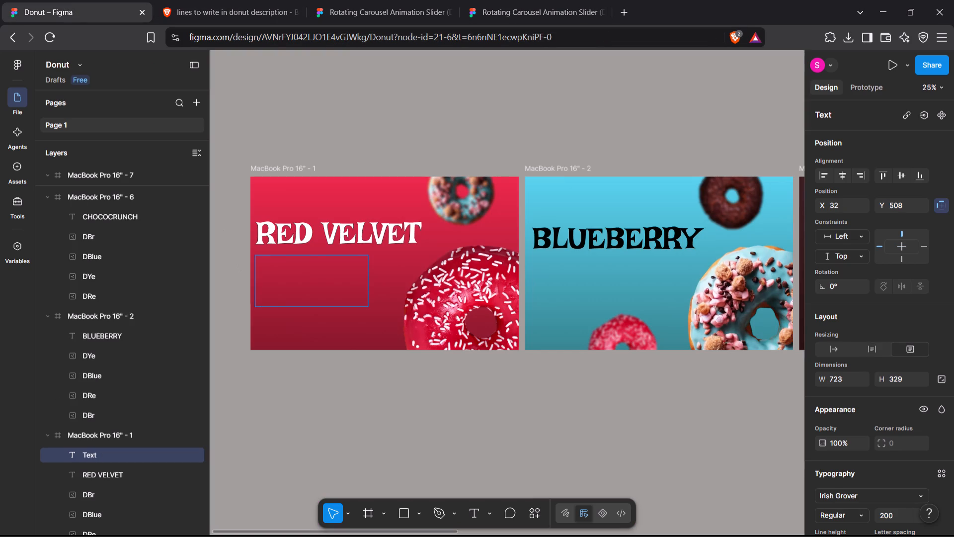
{"action": "left_click", "coordinate": [553, 299]}
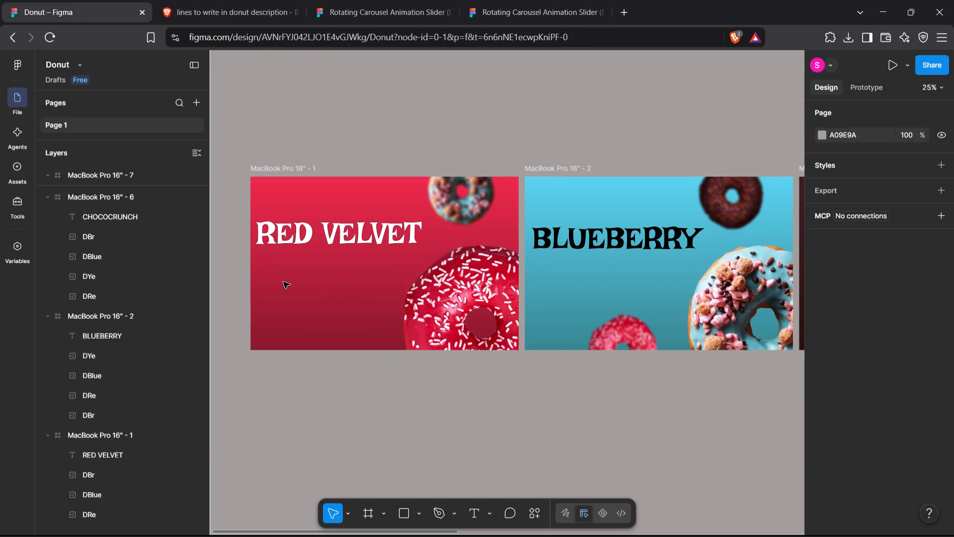
{"action": "left_click", "coordinate": [283, 281]}
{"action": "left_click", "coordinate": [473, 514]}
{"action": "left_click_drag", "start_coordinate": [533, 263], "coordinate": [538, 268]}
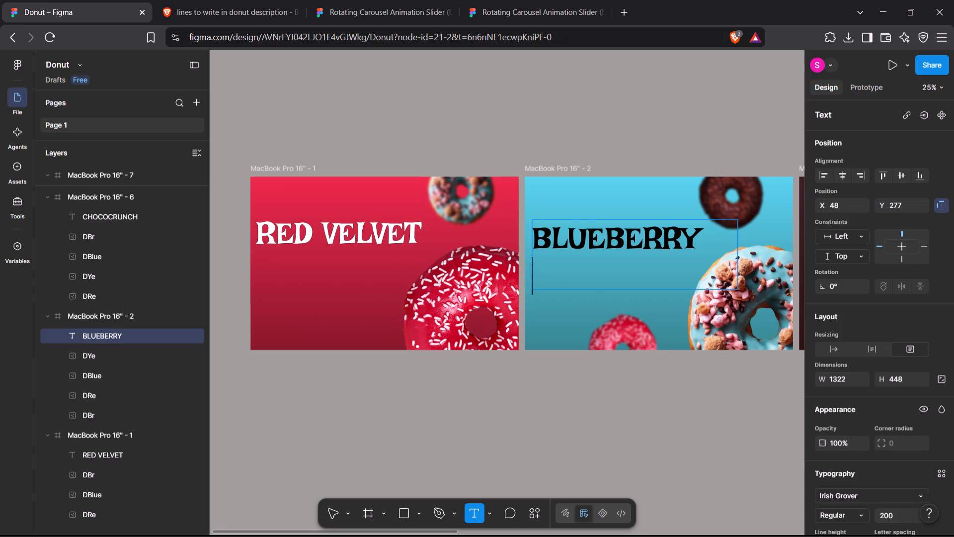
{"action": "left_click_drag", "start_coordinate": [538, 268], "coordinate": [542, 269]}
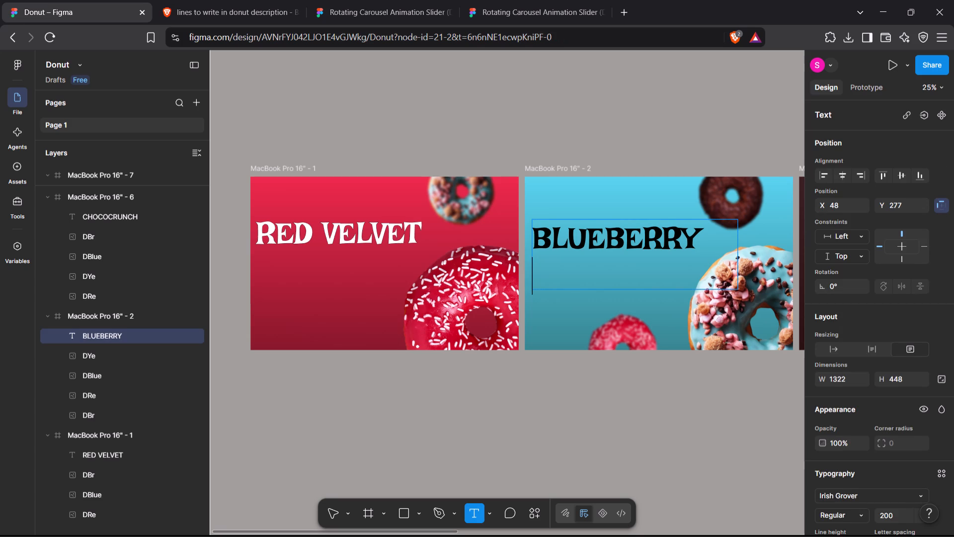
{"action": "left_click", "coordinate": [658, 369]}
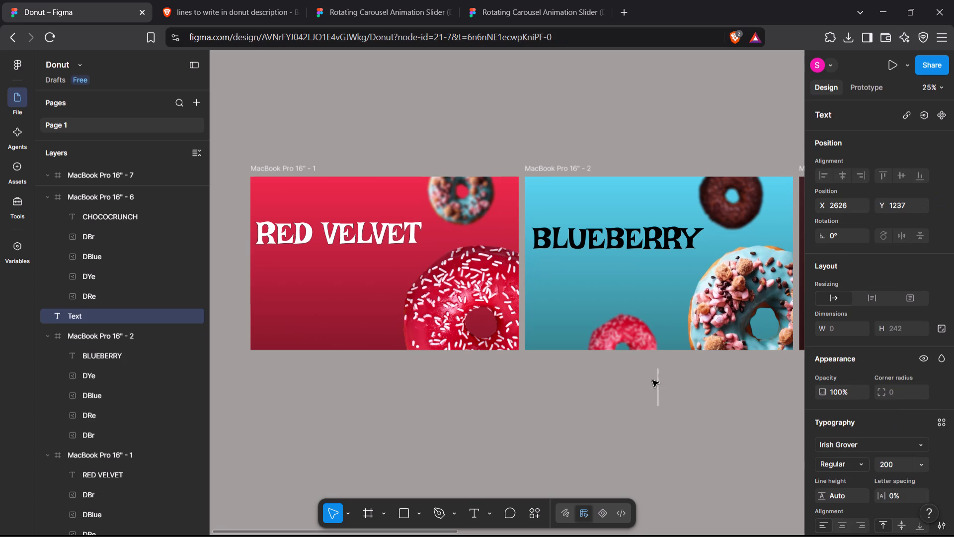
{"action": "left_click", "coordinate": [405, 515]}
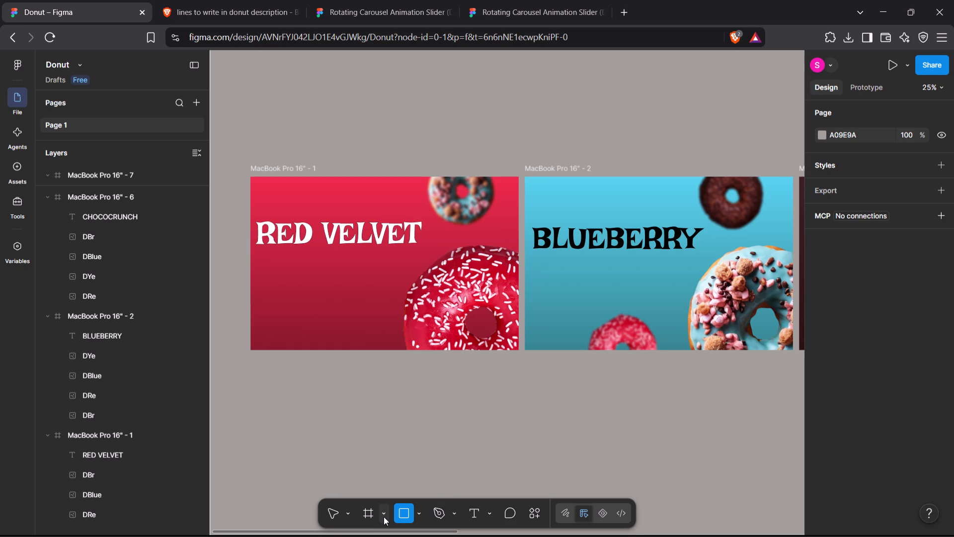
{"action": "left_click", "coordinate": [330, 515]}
Shorten the BLUEBERRY title's text box to about 242 high, keeping its width.
{"action": "left_click", "coordinate": [617, 241]}
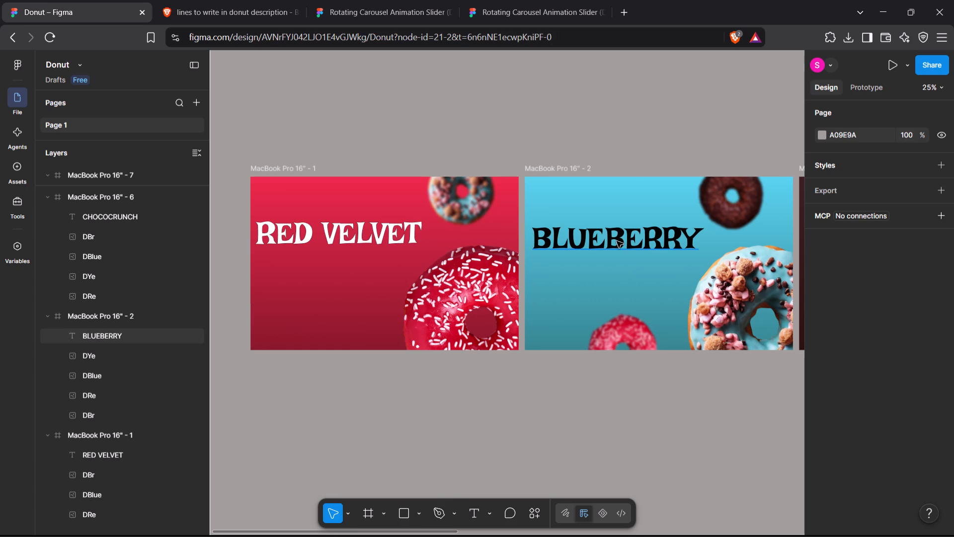
{"action": "left_click_drag", "start_coordinate": [614, 291], "coordinate": [606, 259]}
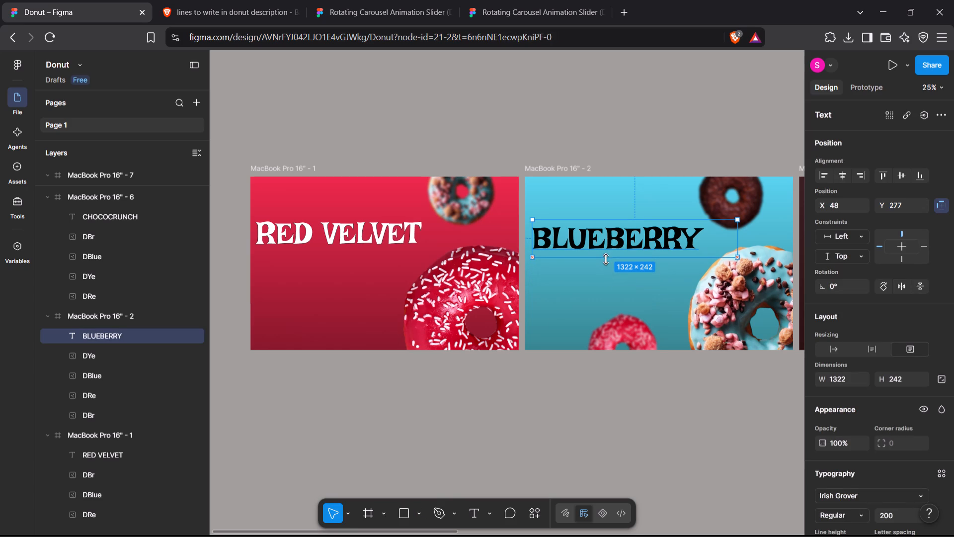
{"action": "left_click_drag", "start_coordinate": [606, 259], "coordinate": [606, 257]}
Draw a text box about 791 × 117 beneath the BLUEBERRY title and paste the copied donut description into it.
{"action": "left_click", "coordinate": [481, 506]}
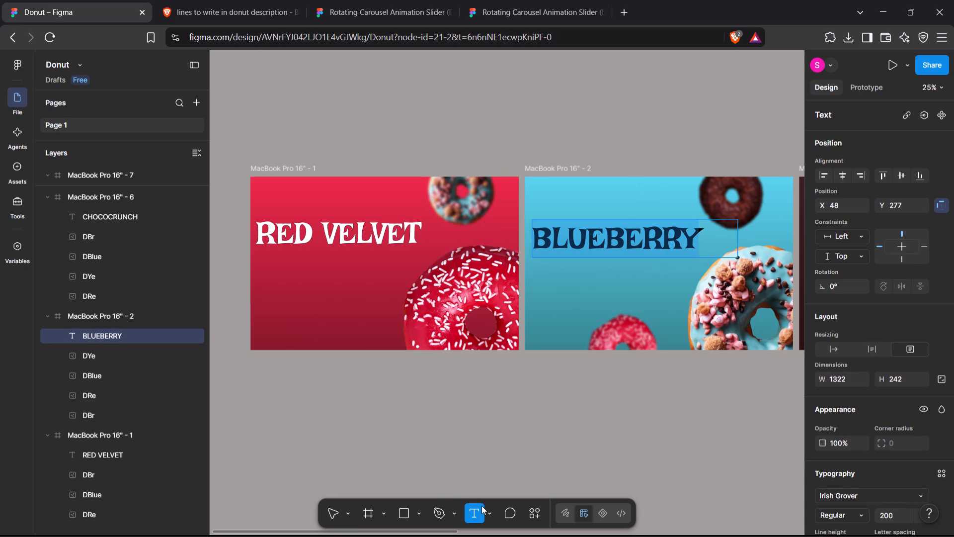
{"action": "left_click_drag", "start_coordinate": [536, 271], "coordinate": [556, 288]}
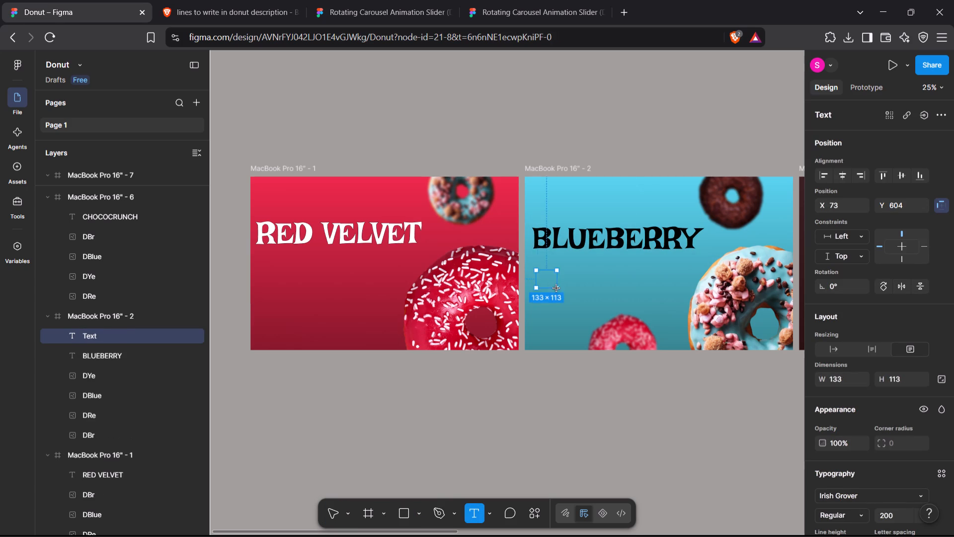
{"action": "left_click_drag", "start_coordinate": [556, 288], "coordinate": [658, 289]}
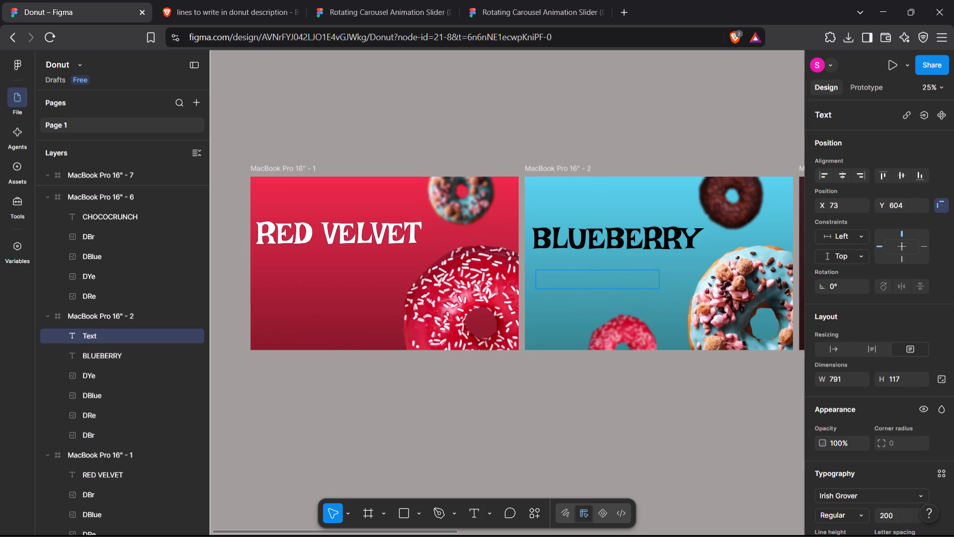
{"action": "key", "text": "ctrl+v"}
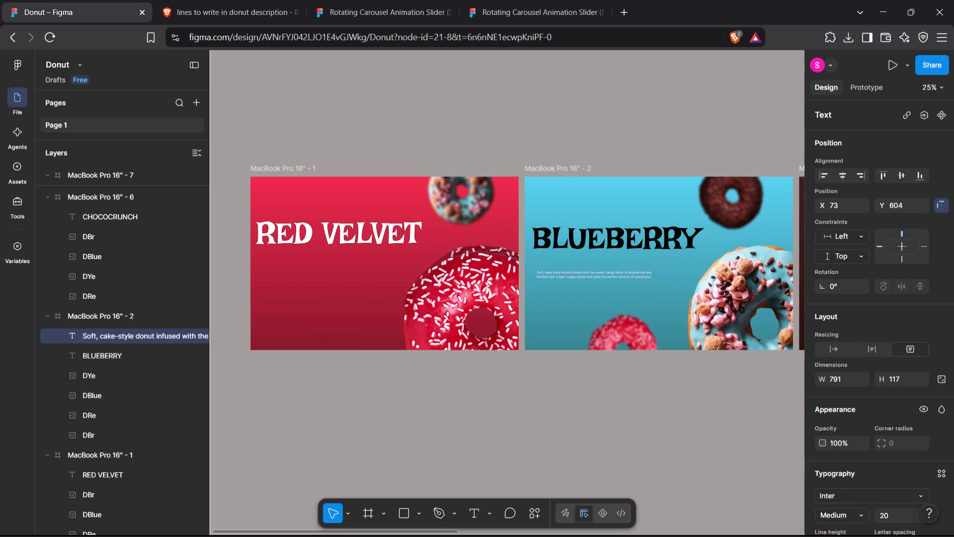
Try font sizes 32 and 38 on the whole blueberry description, and settle on 42.
{"action": "triple_click", "coordinate": [570, 278]}
{"action": "left_click", "coordinate": [900, 512]}
{"action": "key", "text": "BackSpace"}
{"action": "type", "text": "32"}
{"action": "key", "text": "Return"}
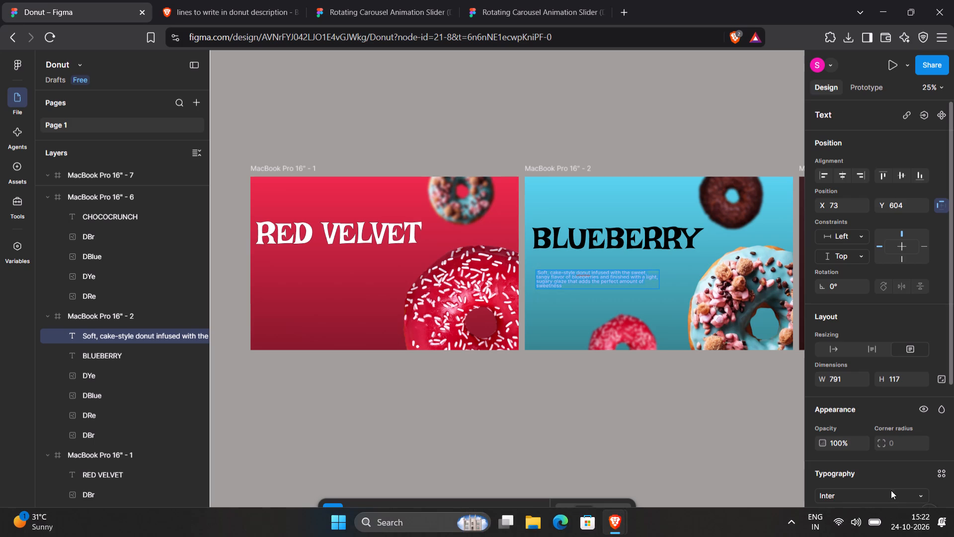
{"action": "double_click", "coordinate": [892, 517]}
{"action": "key", "text": "BackSpace"}
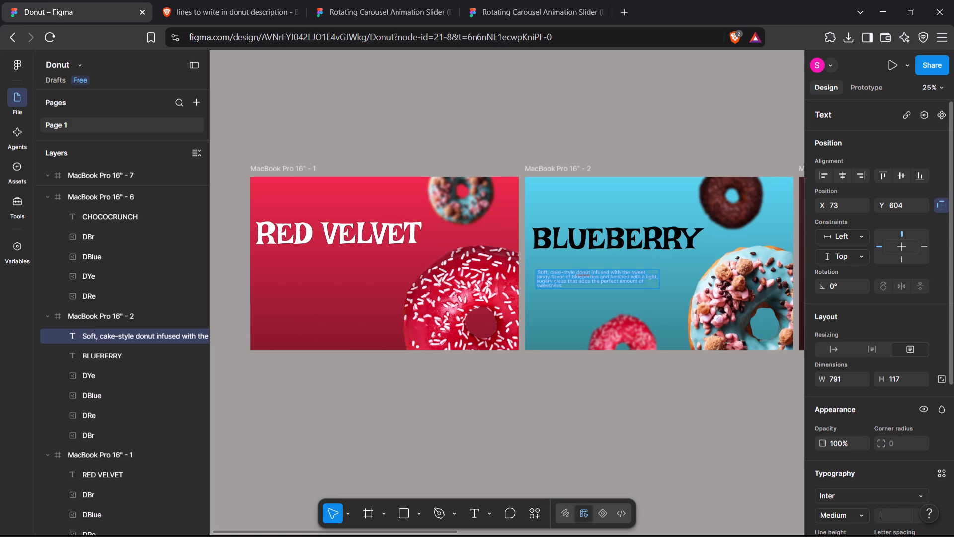
{"action": "type", "text": "38"}
{"action": "key", "text": "Return"}
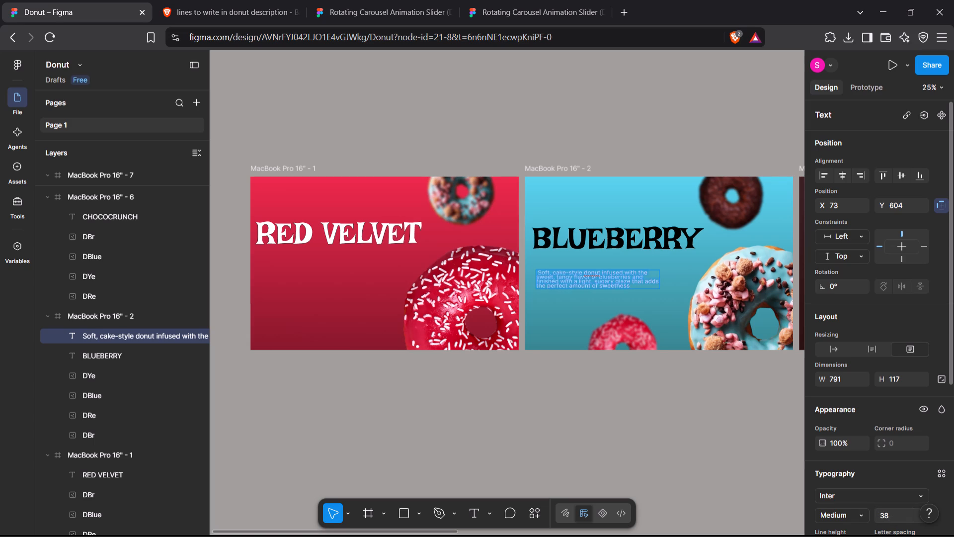
{"action": "double_click", "coordinate": [897, 514]}
{"action": "key", "text": "BackSpace"}
{"action": "type", "text": "42"}
{"action": "key", "text": "Return"}
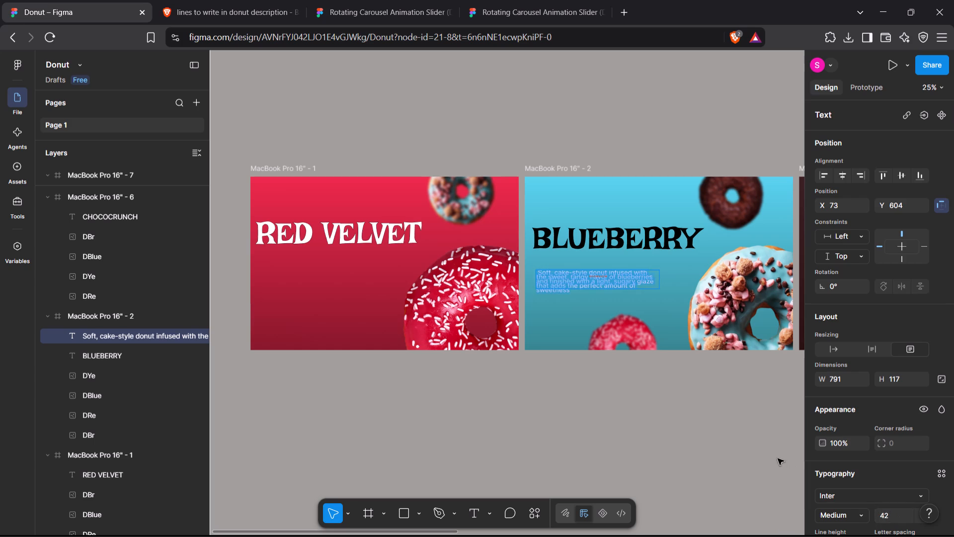
{"action": "left_click", "coordinate": [778, 458]}
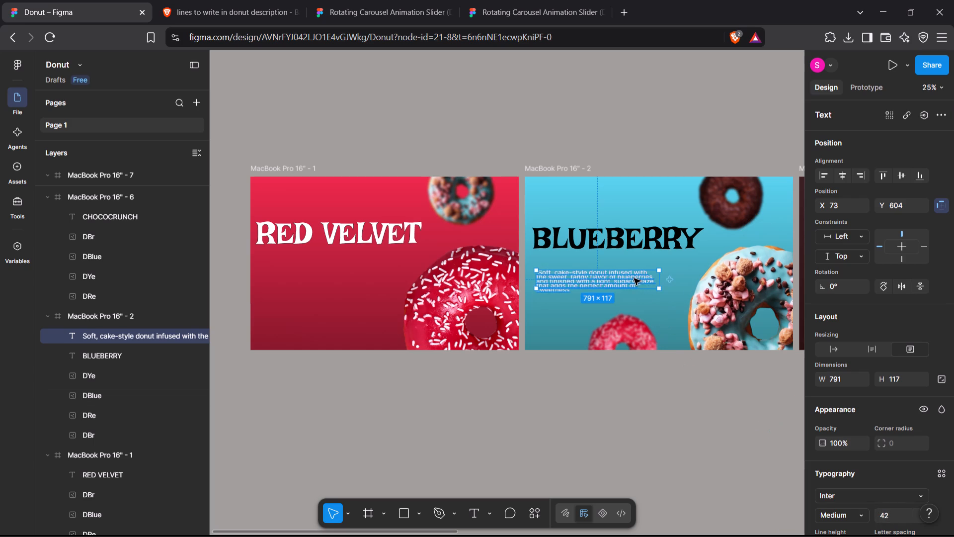
Move the description up directly under the BLUEBERRY title, to about X 49, Y 519.
{"action": "left_click_drag", "start_coordinate": [634, 278], "coordinate": [631, 265]}
Change the font of the entire blueberry description to Jacquard 12 and deselect the text.
{"action": "triple_click", "coordinate": [608, 265]}
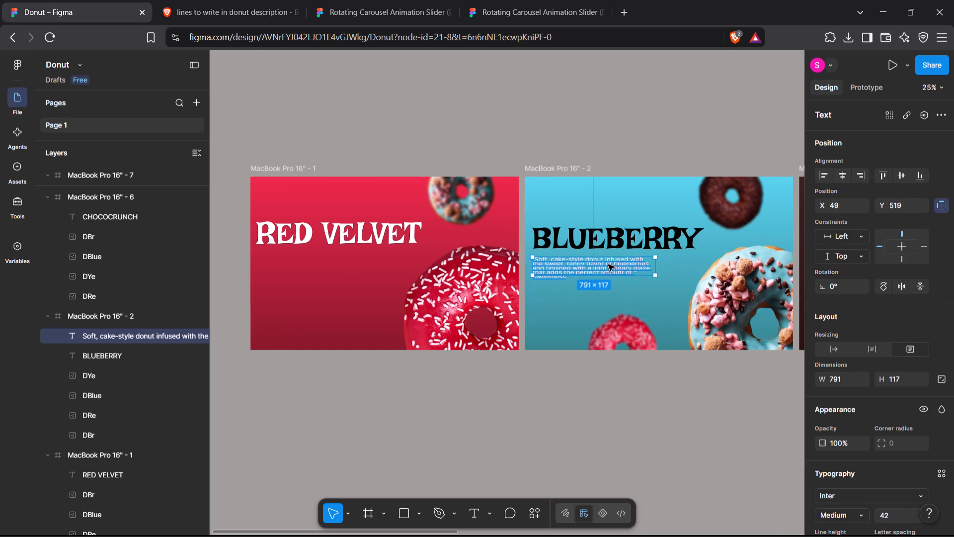
{"action": "scroll", "coordinate": [846, 484], "scroll_direction": "down", "scroll_amount": 1}
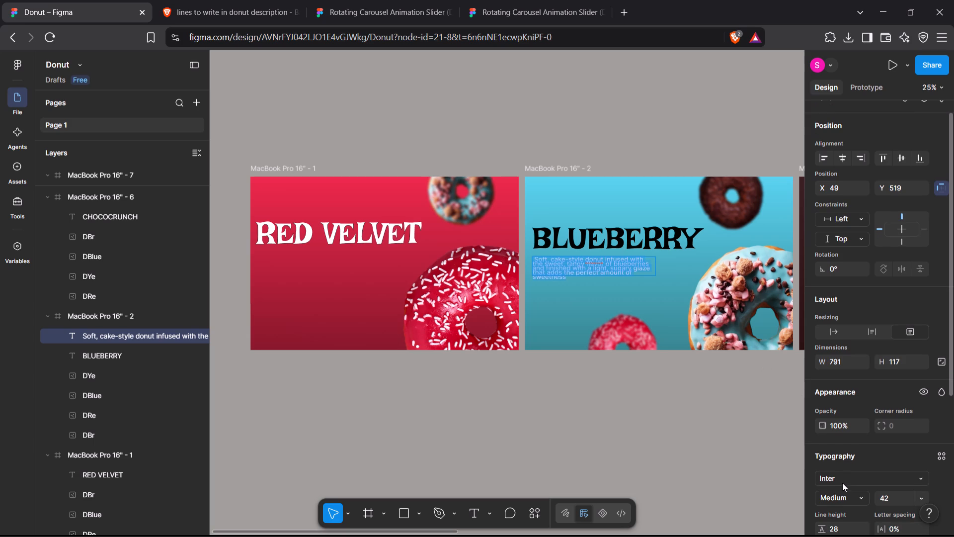
{"action": "left_click", "coordinate": [839, 479]}
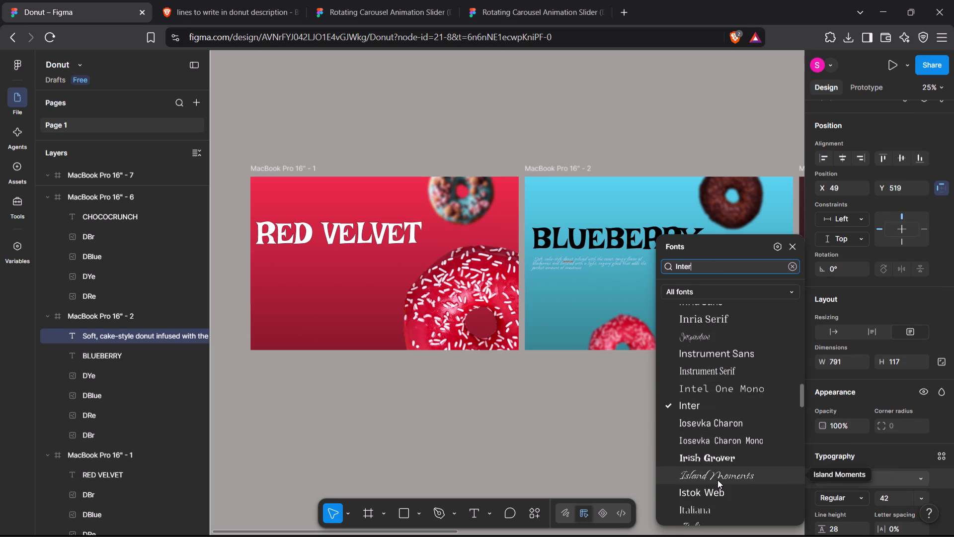
{"action": "scroll", "coordinate": [715, 490], "scroll_direction": "down", "scroll_amount": 1}
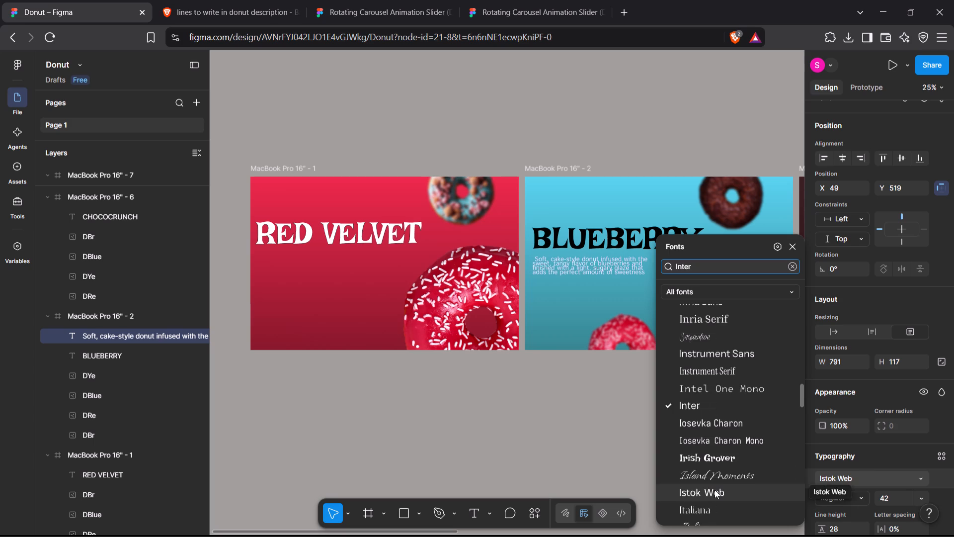
{"action": "scroll", "coordinate": [715, 490], "scroll_direction": "down", "scroll_amount": 1}
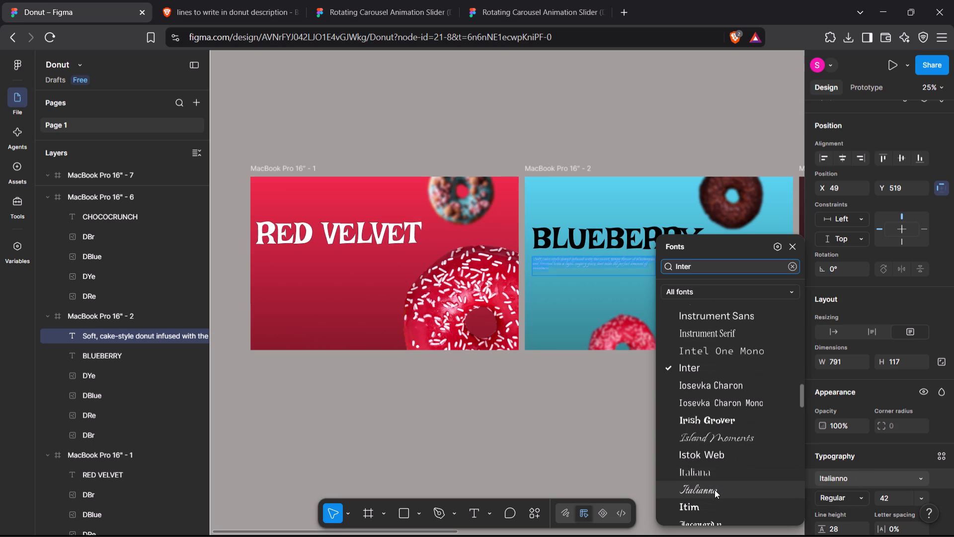
{"action": "left_click", "coordinate": [703, 520]}
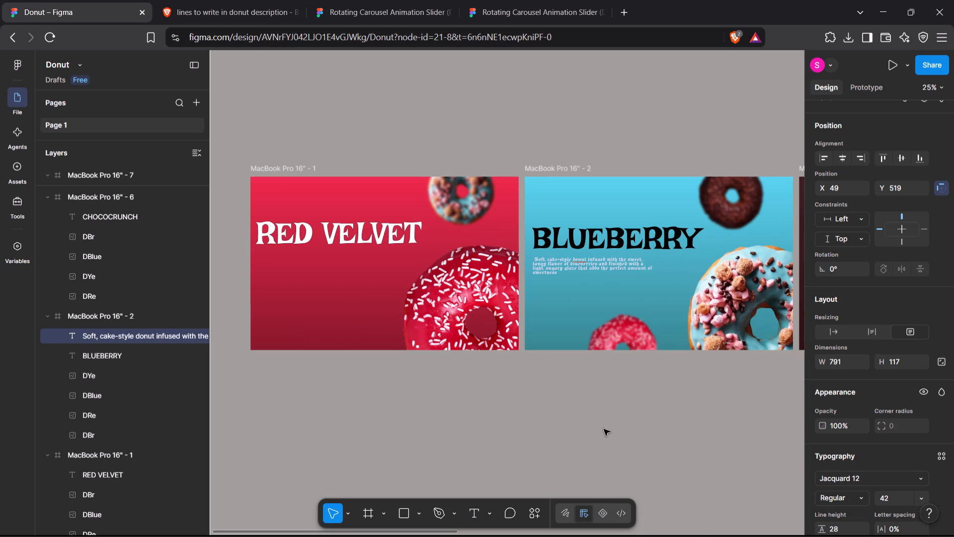
{"action": "left_click", "coordinate": [603, 233]}
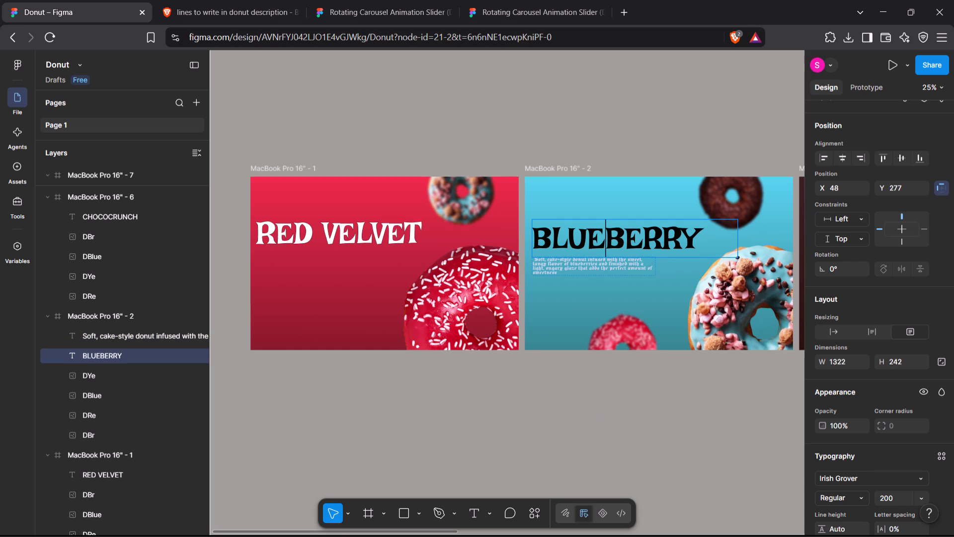
{"action": "left_click", "coordinate": [576, 408]}
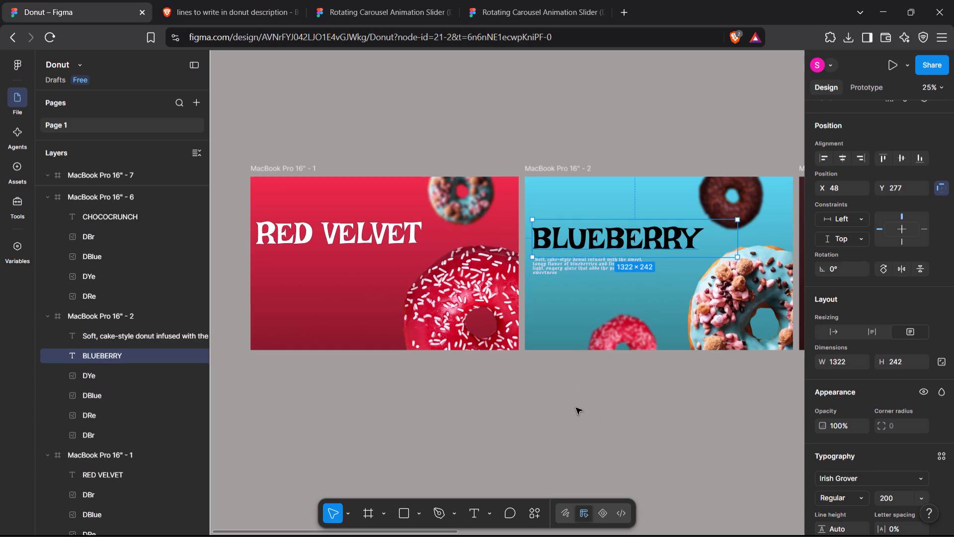
{"action": "left_click", "coordinate": [576, 408]}
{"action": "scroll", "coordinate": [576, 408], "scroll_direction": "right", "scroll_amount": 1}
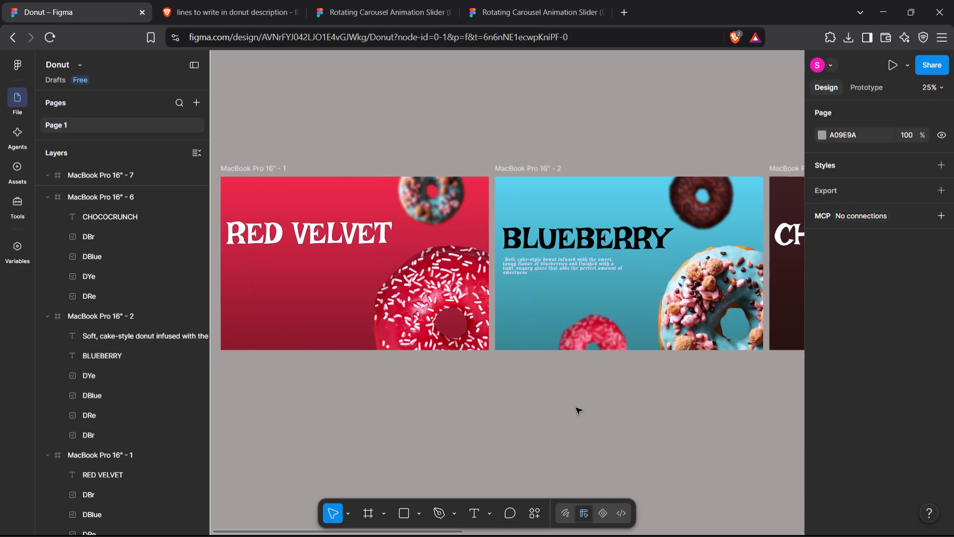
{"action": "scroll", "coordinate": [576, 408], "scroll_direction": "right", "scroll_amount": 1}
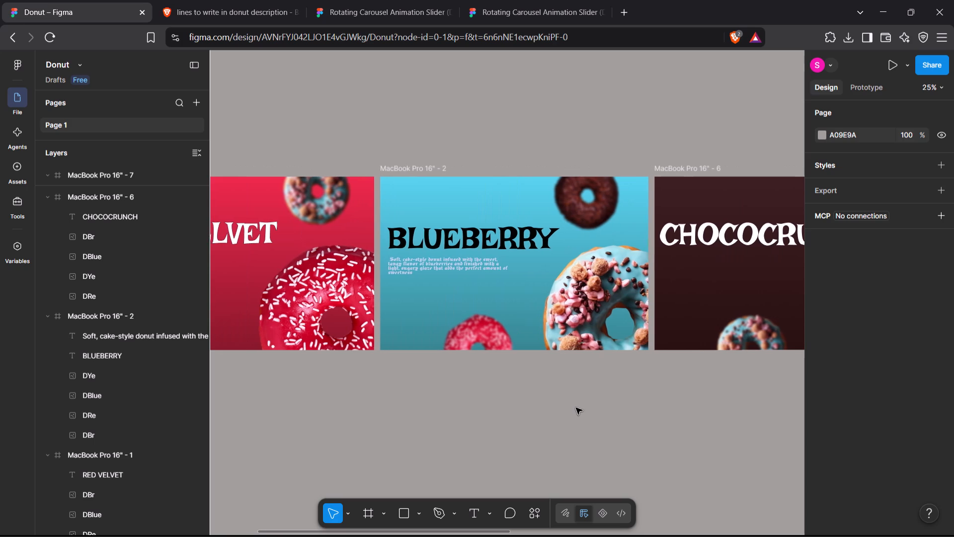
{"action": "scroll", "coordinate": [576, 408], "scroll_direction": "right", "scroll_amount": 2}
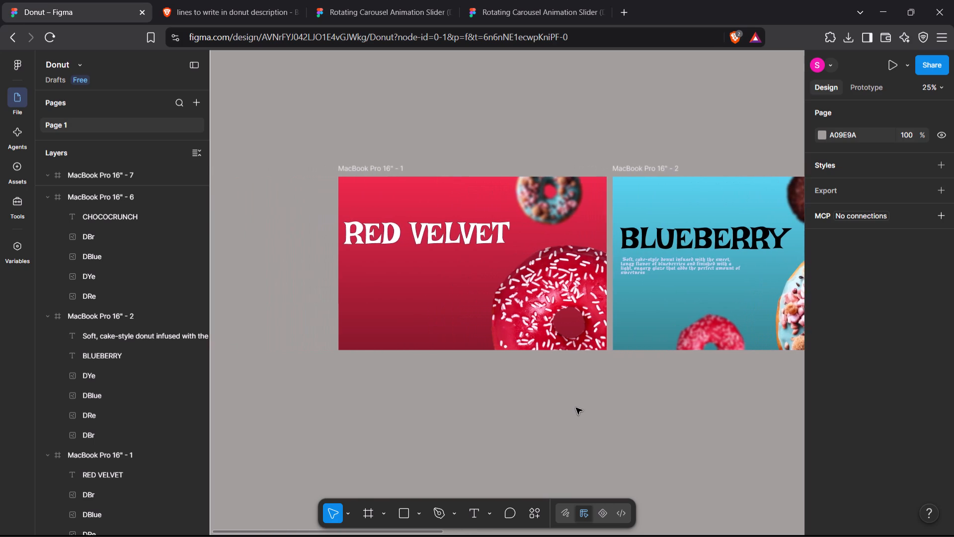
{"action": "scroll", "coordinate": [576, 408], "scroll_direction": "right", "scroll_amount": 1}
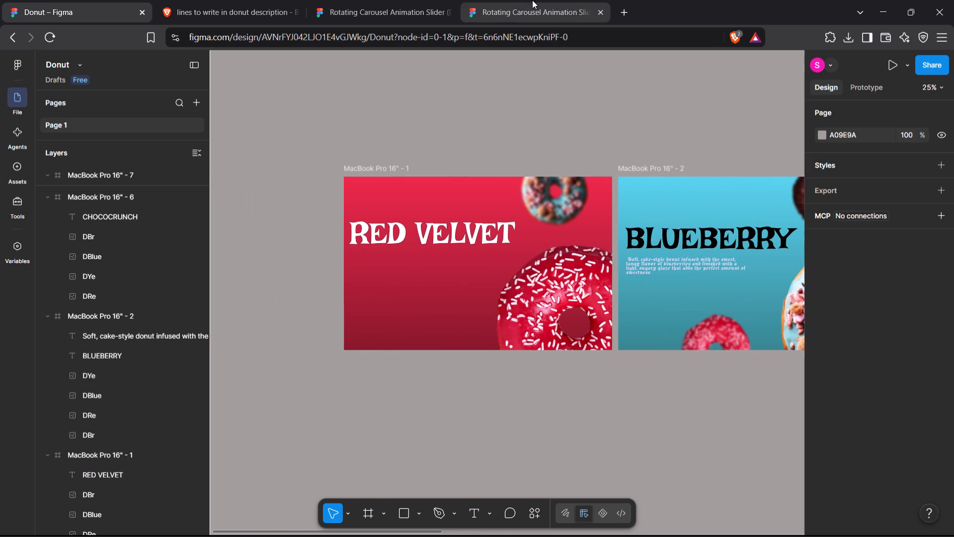
Copy the description text layer beneath the Strawberry Donut heading in Frame 04 of the Rotating Carousel Animation Slider template.
{"action": "left_click", "coordinate": [532, 0]}
{"action": "scroll", "coordinate": [537, 319], "scroll_direction": "down", "scroll_amount": 6}
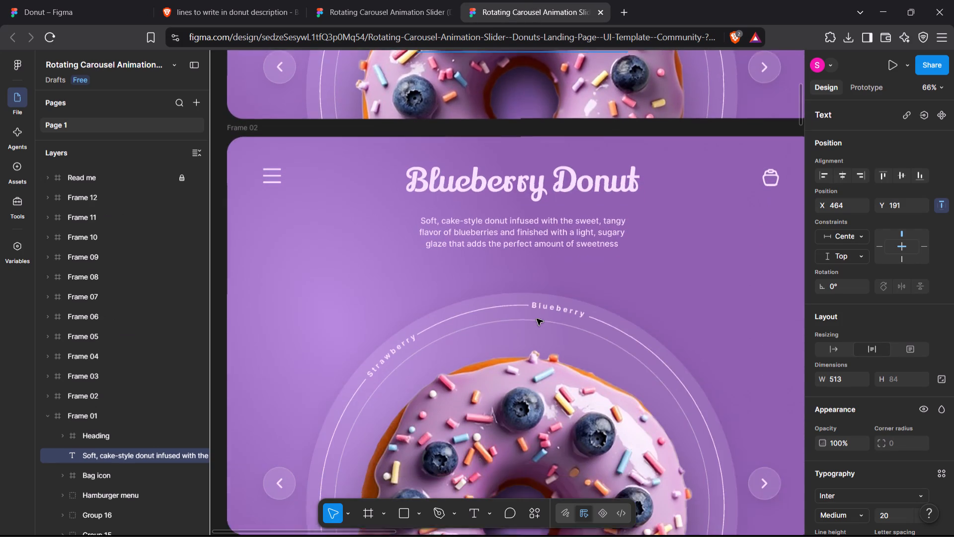
{"action": "scroll", "coordinate": [537, 319], "scroll_direction": "down", "scroll_amount": 7}
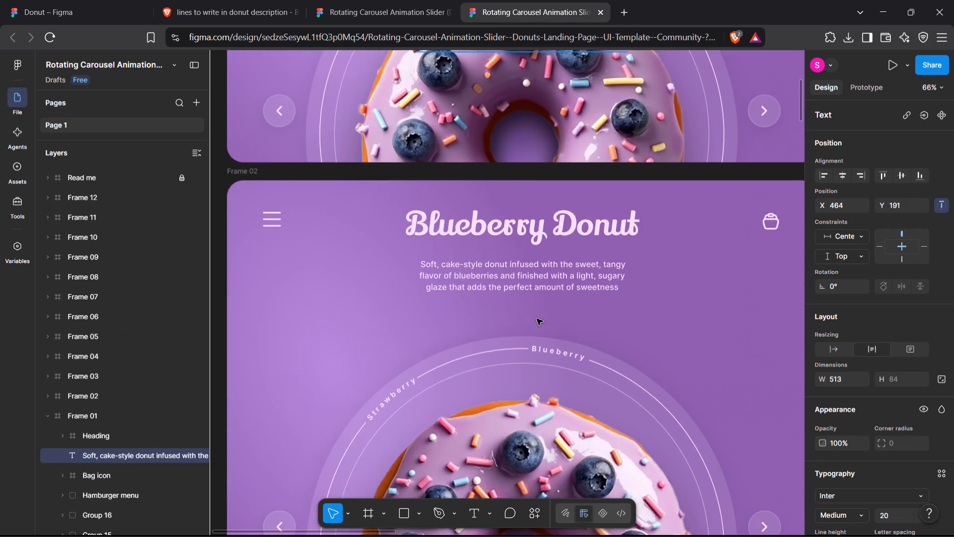
{"action": "scroll", "coordinate": [537, 319], "scroll_direction": "down", "scroll_amount": 3}
{"action": "scroll", "coordinate": [537, 319], "scroll_direction": "up", "scroll_amount": 3}
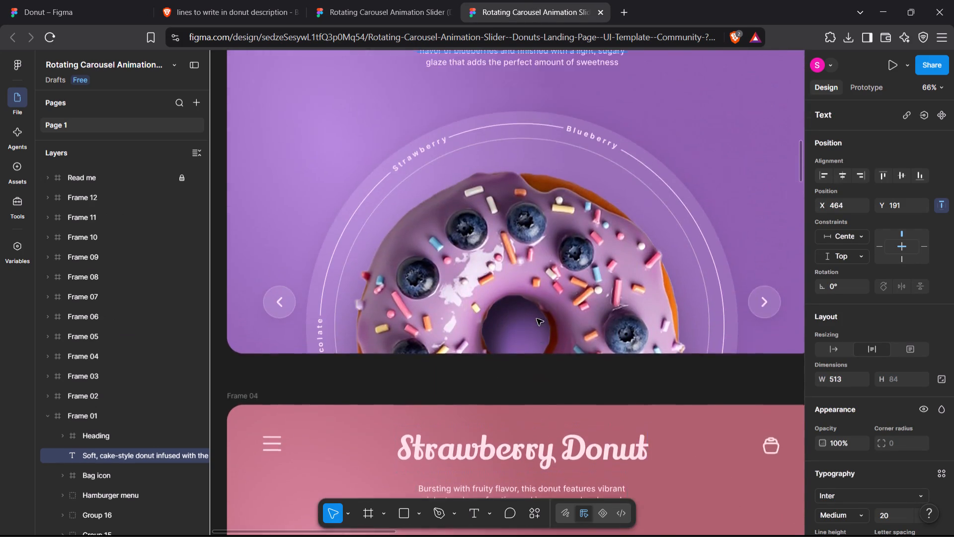
{"action": "scroll", "coordinate": [537, 319], "scroll_direction": "up", "scroll_amount": 1}
{"action": "scroll", "coordinate": [537, 319], "scroll_direction": "down", "scroll_amount": 2}
{"action": "left_click", "coordinate": [419, 293]}
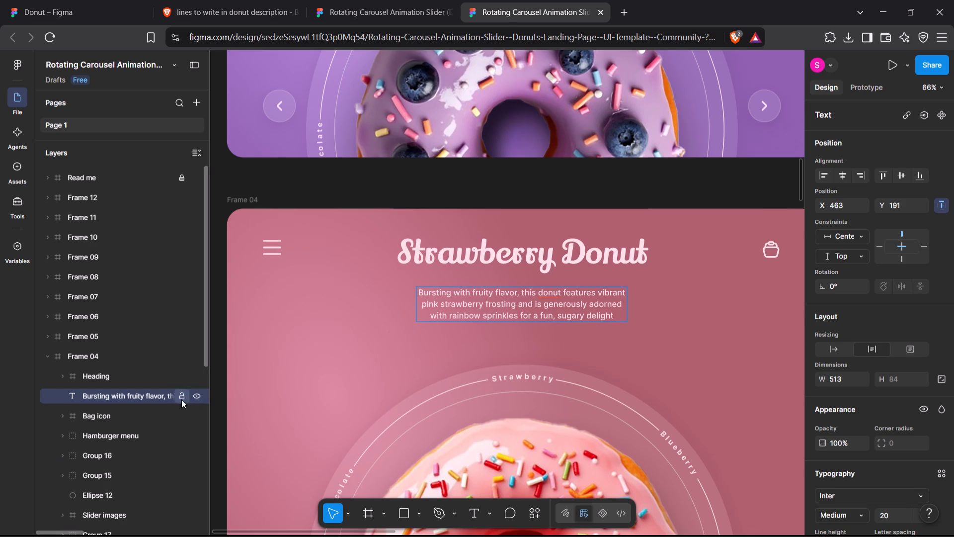
{"action": "left_click", "coordinate": [163, 397]}
{"action": "right_click", "coordinate": [431, 294]}
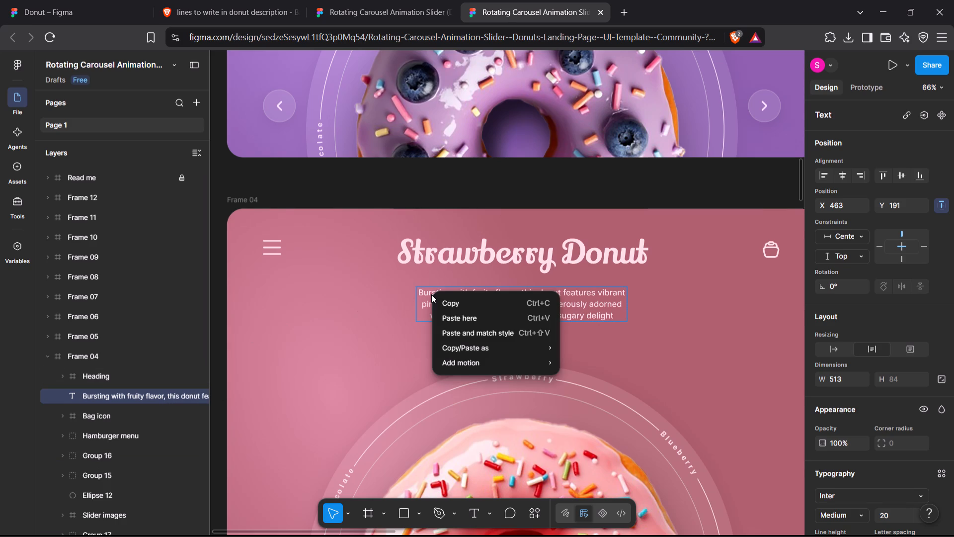
{"action": "left_click", "coordinate": [410, 325]}
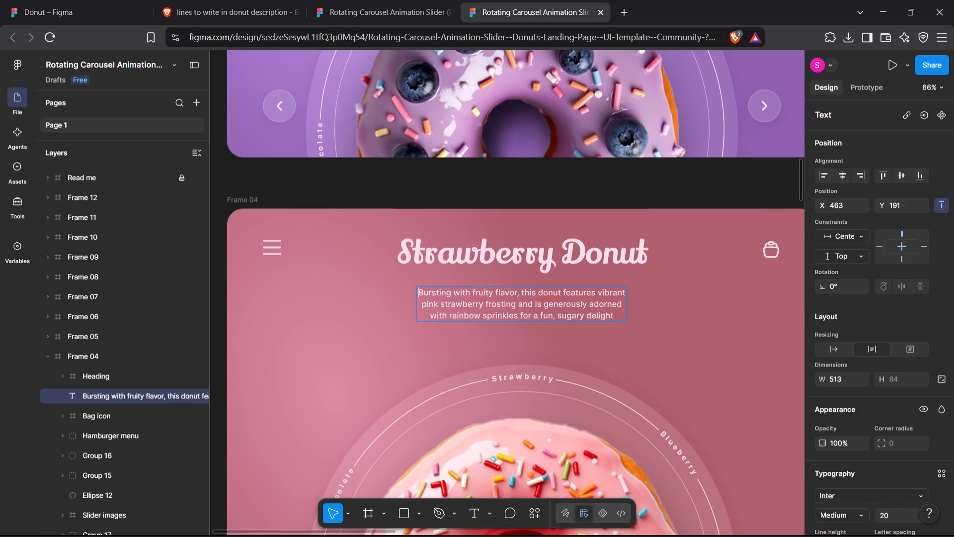
{"action": "left_click", "coordinate": [431, 298]}
{"action": "right_click", "coordinate": [431, 298]}
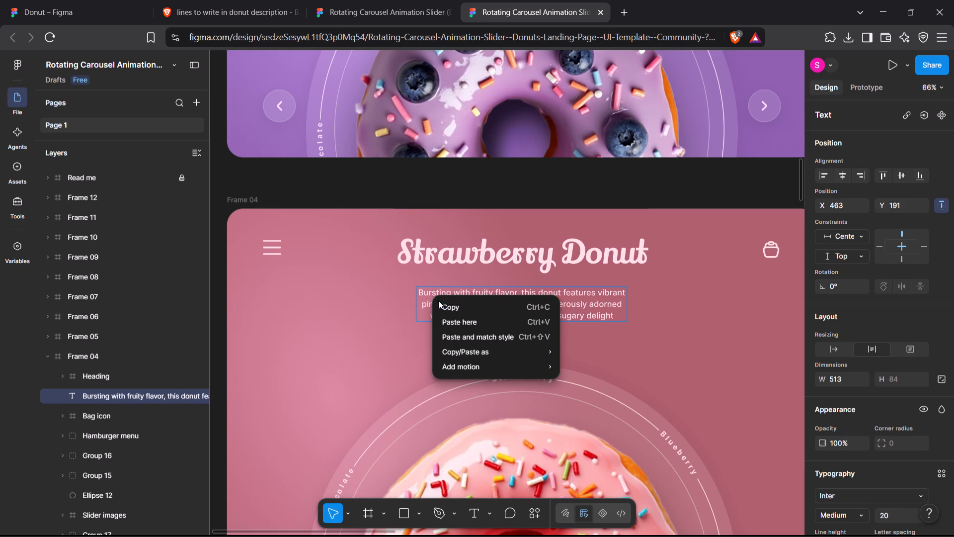
{"action": "left_click", "coordinate": [441, 302]}
Paste the copied description into the Donut file and place it beneath the RED VELVET title, at about X 134, Y 486.
{"action": "left_click", "coordinate": [72, 0]}
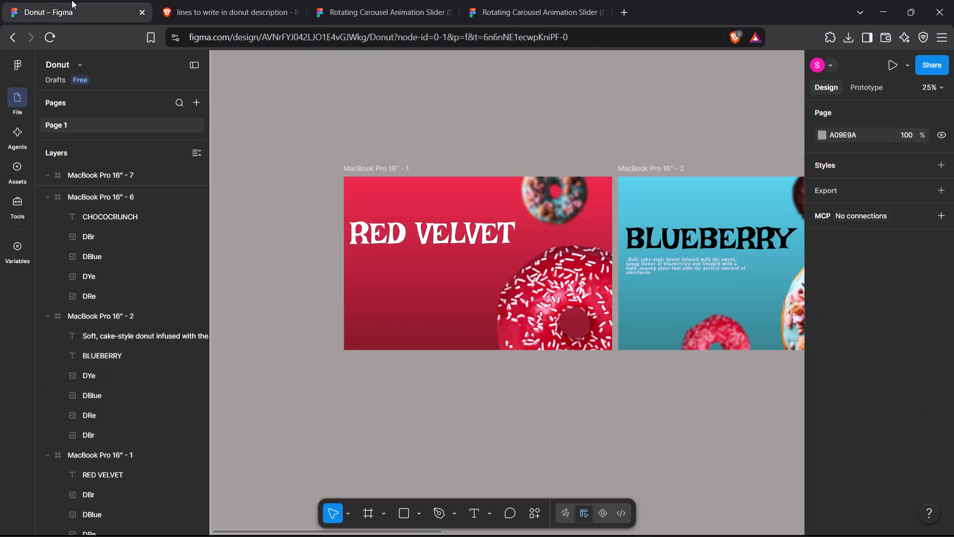
{"action": "right_click", "coordinate": [318, 96]}
{"action": "left_click", "coordinate": [332, 102]}
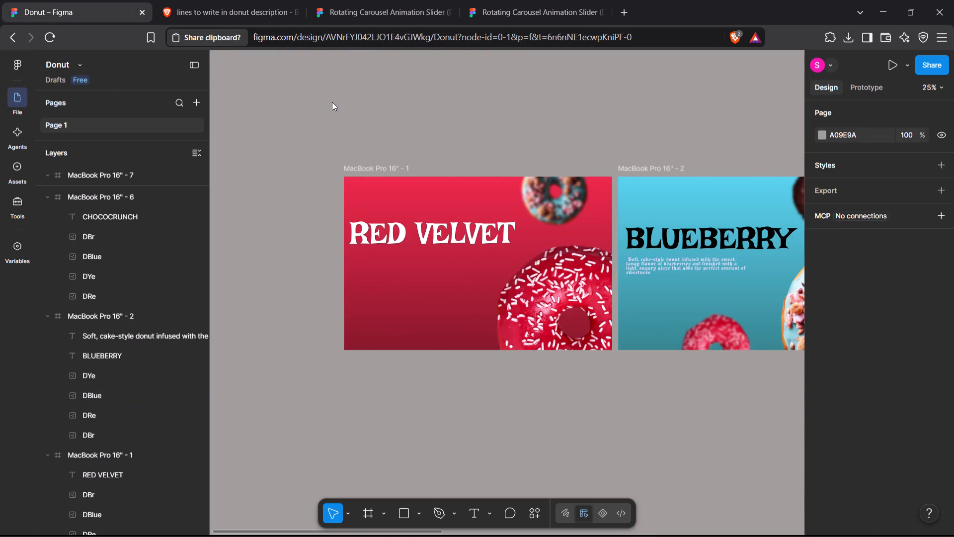
{"action": "left_click", "coordinate": [284, 144]}
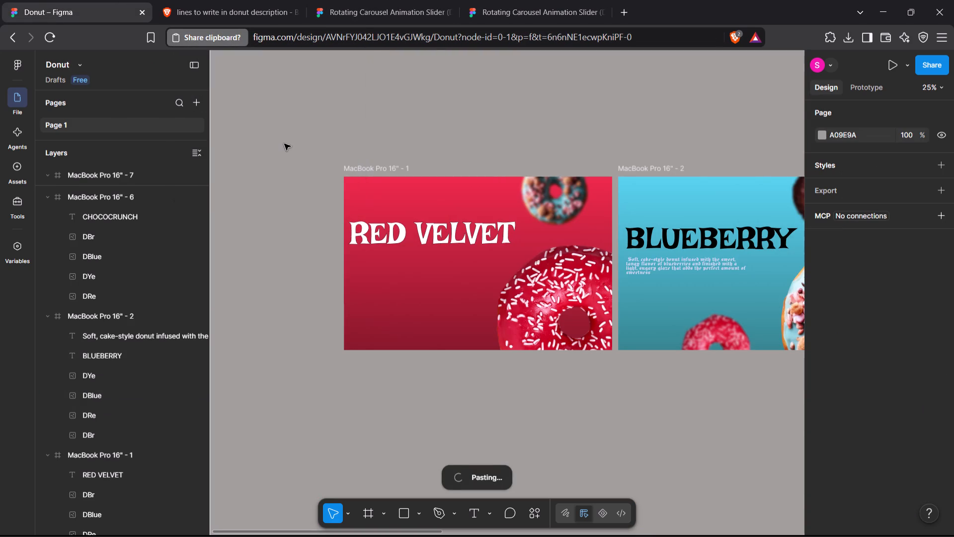
{"action": "left_click_drag", "start_coordinate": [310, 149], "coordinate": [384, 230]}
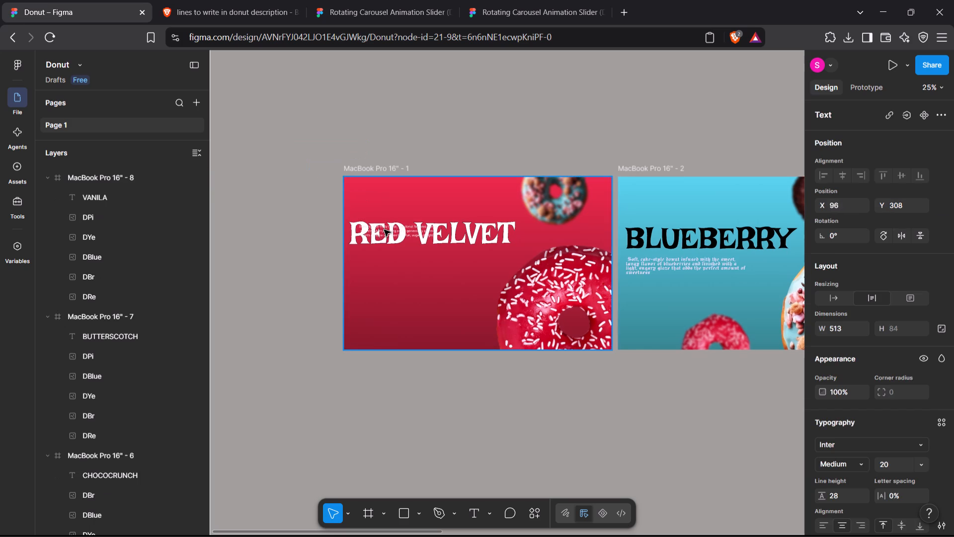
{"action": "left_click_drag", "start_coordinate": [384, 230], "coordinate": [390, 258]}
{"action": "left_click", "coordinate": [390, 258]}
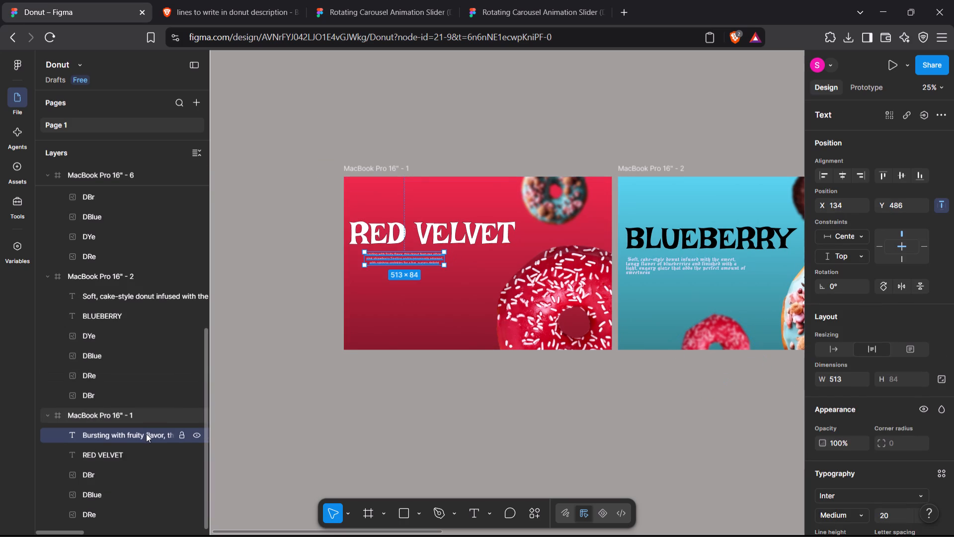
Rename the pasted description layer in the MacBook Pro 16" - 1 frame as "..".
{"action": "right_click", "coordinate": [146, 434]}
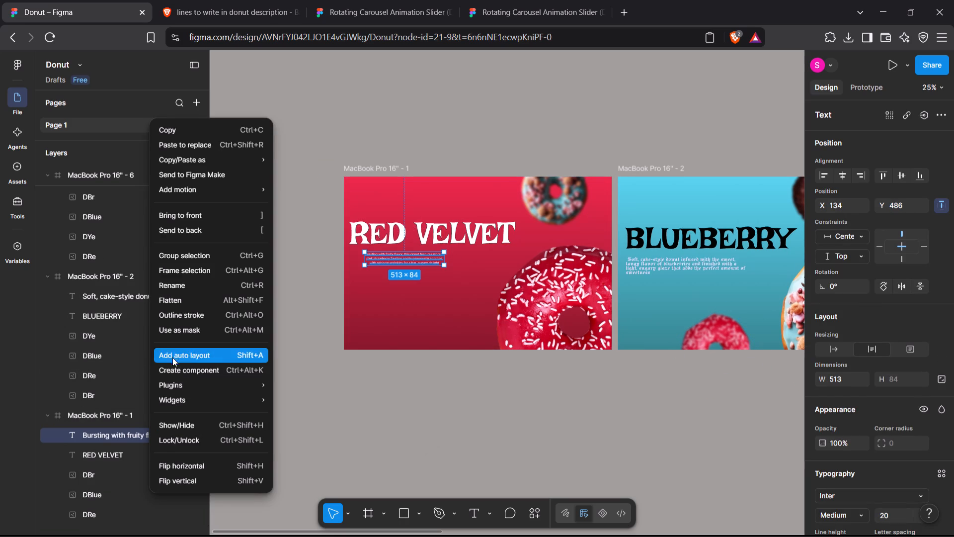
{"action": "left_click", "coordinate": [171, 287]}
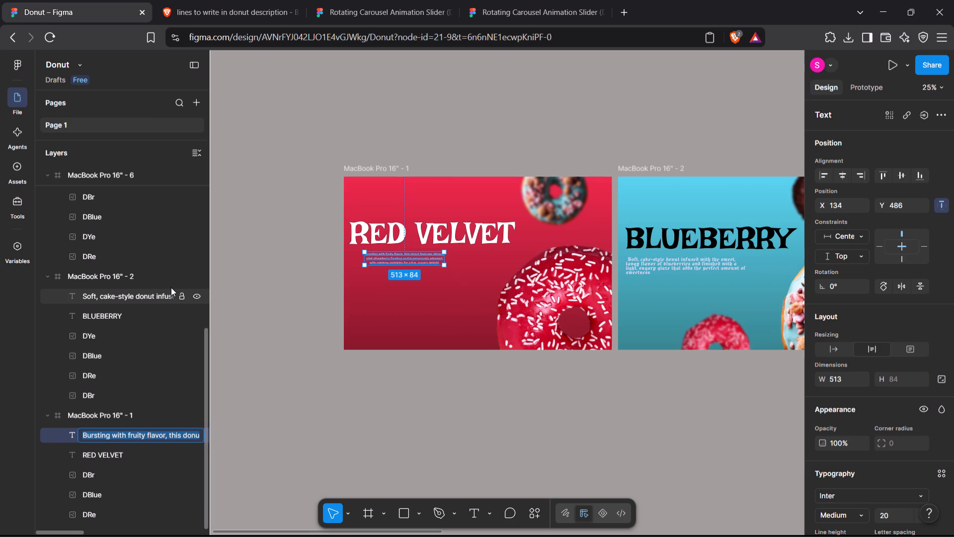
{"action": "key", "text": "BackSpace"}
{"action": "type", "text": ".."}
{"action": "key", "text": "Return"}
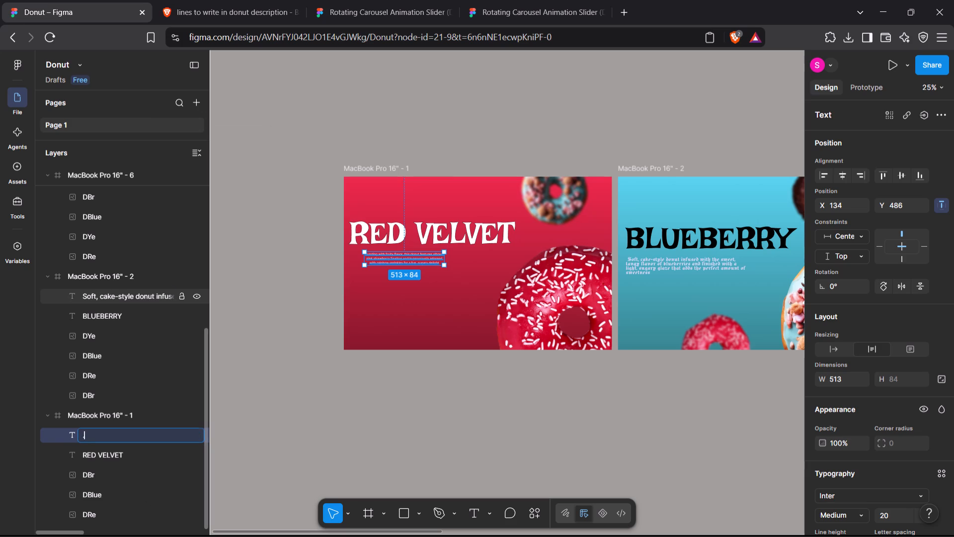
Set the font size of the whole description under RED VELVET to 42.
{"action": "triple_click", "coordinate": [407, 255]}
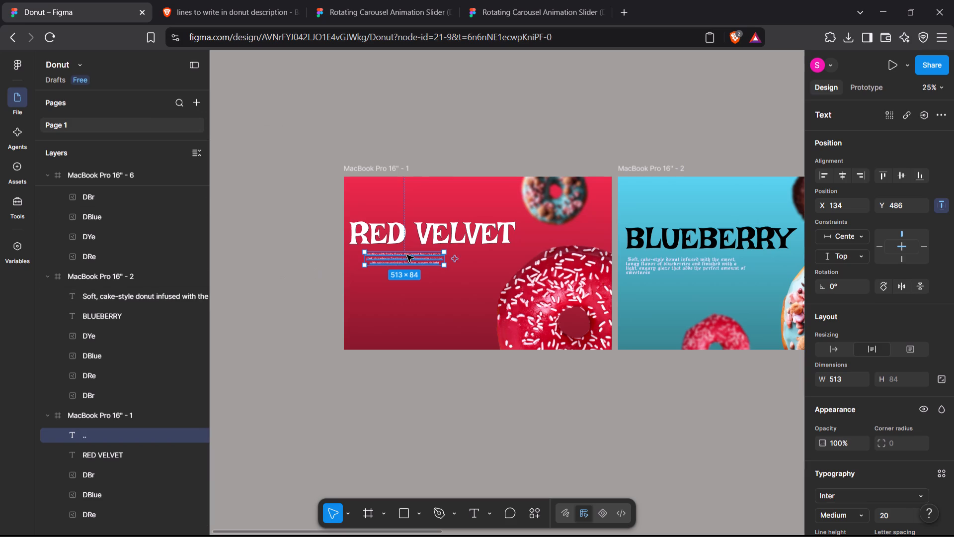
{"action": "left_click", "coordinate": [891, 514]}
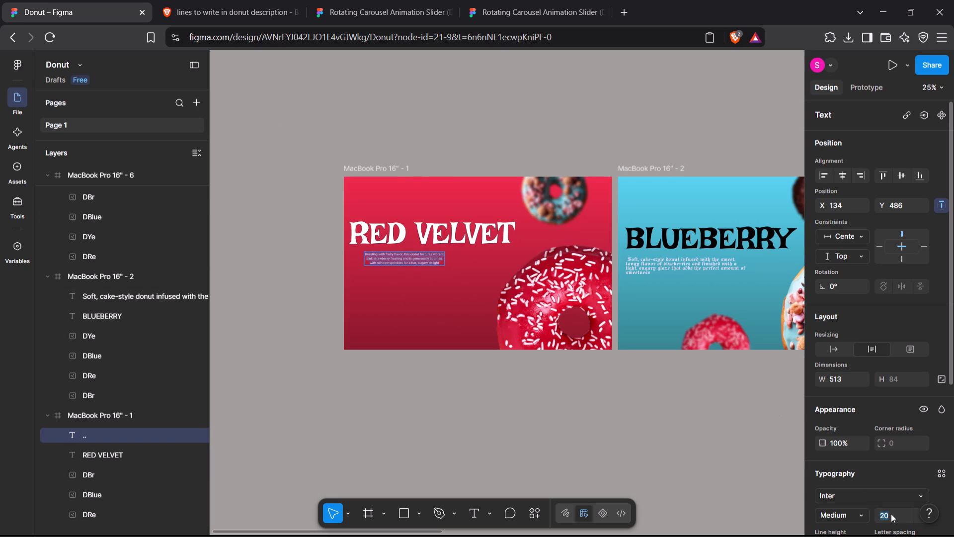
{"action": "key", "text": "BackSpace"}
{"action": "type", "text": "42"}
{"action": "key", "text": "Return"}
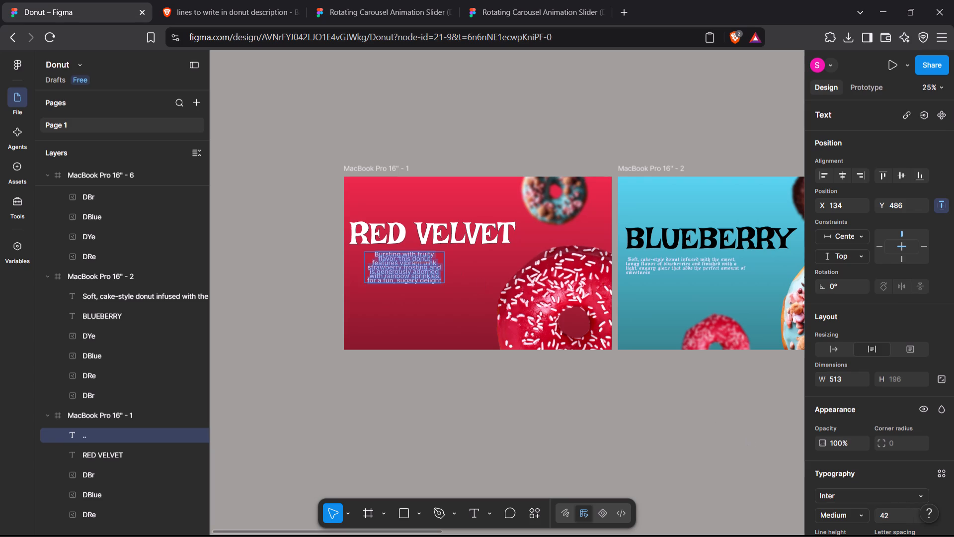
Widen the RED VELVET description's text box to about 895.
{"action": "left_click", "coordinate": [421, 266]}
{"action": "left_click", "coordinate": [454, 419]}
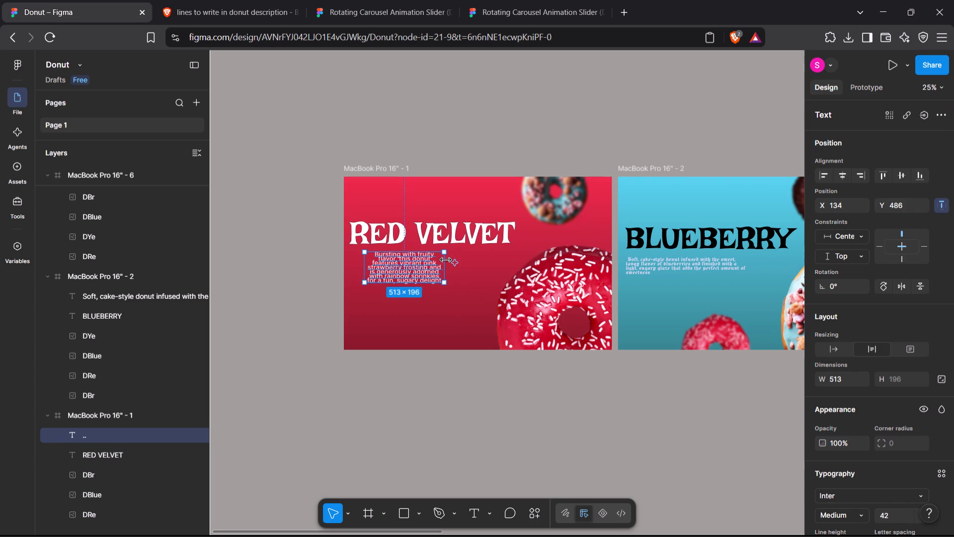
{"action": "left_click_drag", "start_coordinate": [446, 261], "coordinate": [494, 265]}
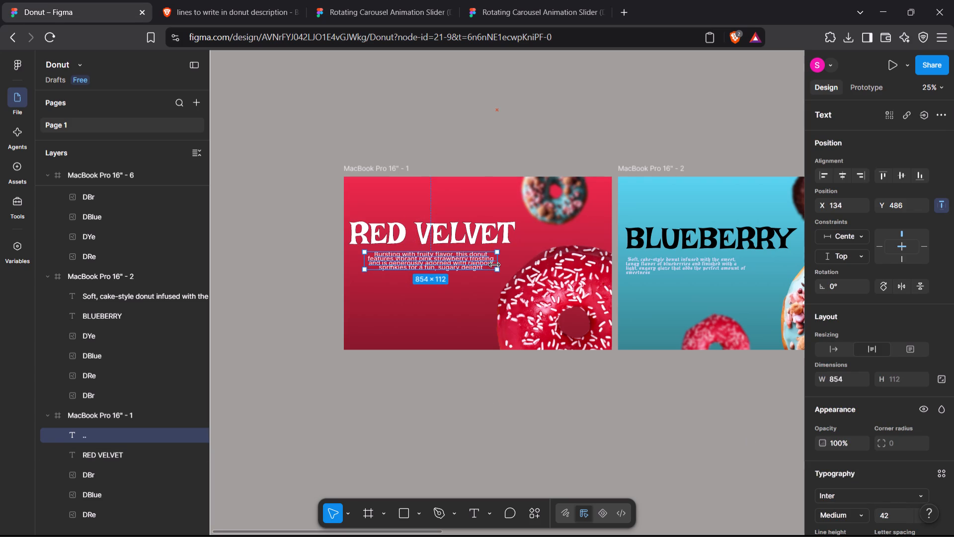
{"action": "left_click_drag", "start_coordinate": [494, 265], "coordinate": [503, 266]}
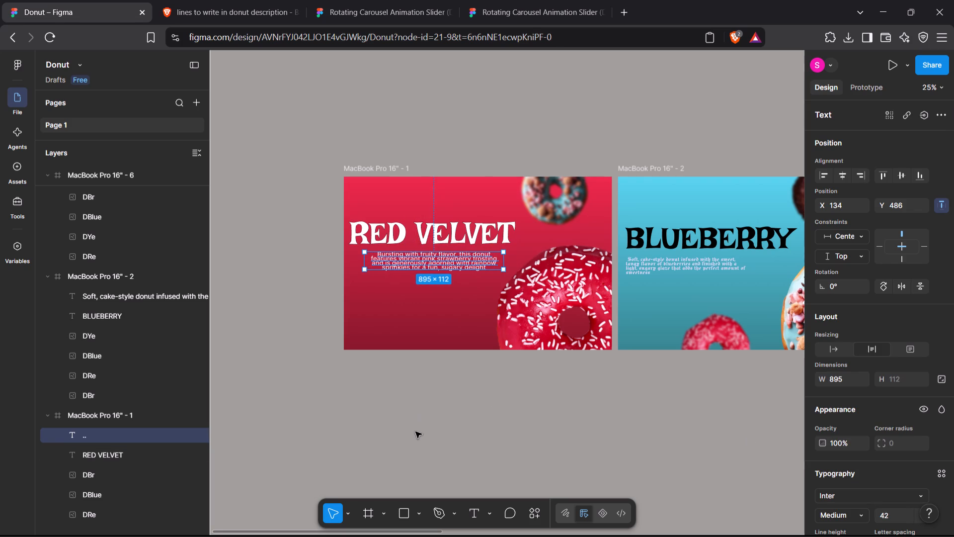
{"action": "left_click", "coordinate": [415, 432]}
Move the description down and closer to the red frame's edge, to about X 40, Y 530, and deselect it.
{"action": "left_click", "coordinate": [425, 262]}
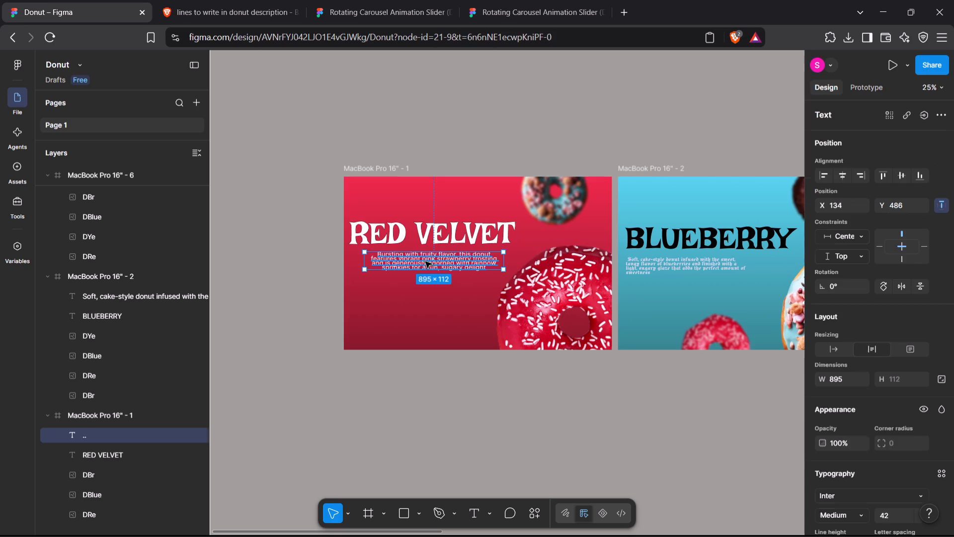
{"action": "left_click_drag", "start_coordinate": [425, 262], "coordinate": [413, 268]}
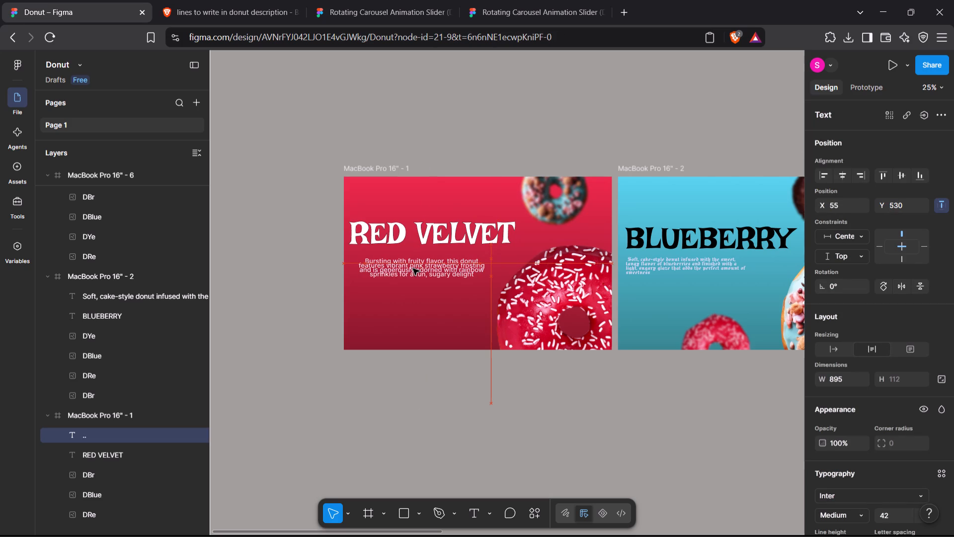
{"action": "left_click_drag", "start_coordinate": [413, 268], "coordinate": [408, 267]}
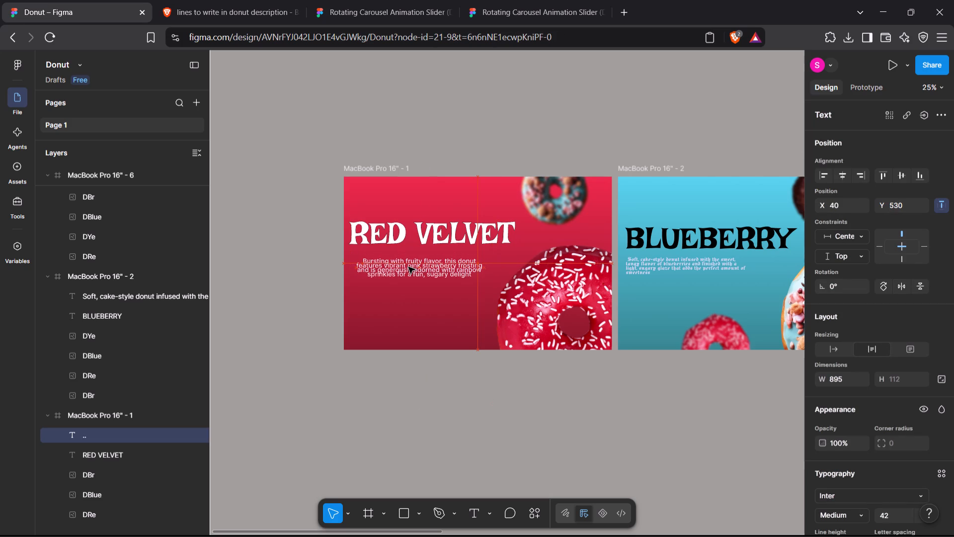
{"action": "left_click_drag", "start_coordinate": [408, 267], "coordinate": [408, 268]}
{"action": "left_click", "coordinate": [560, 432]}
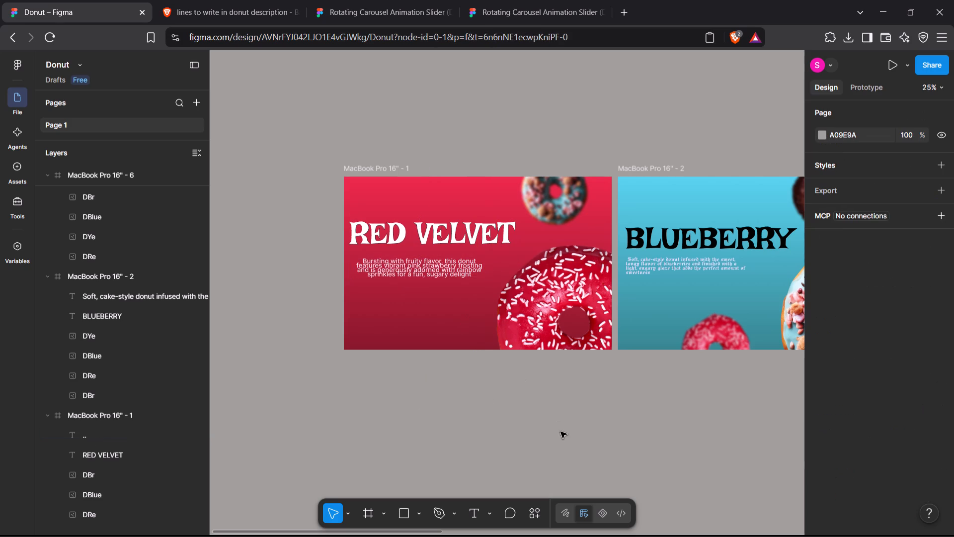
Replace the word "rainbow" with "white" in the RED VELVET description and finish editing the text.
{"action": "scroll", "coordinate": [560, 432], "scroll_direction": "left", "scroll_amount": 2}
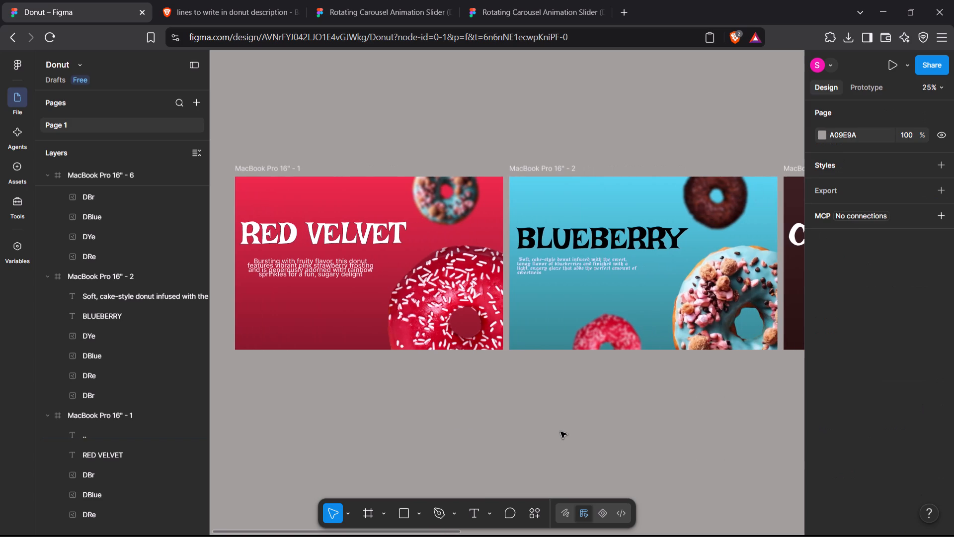
{"action": "scroll", "coordinate": [560, 432], "scroll_direction": "left", "scroll_amount": 1}
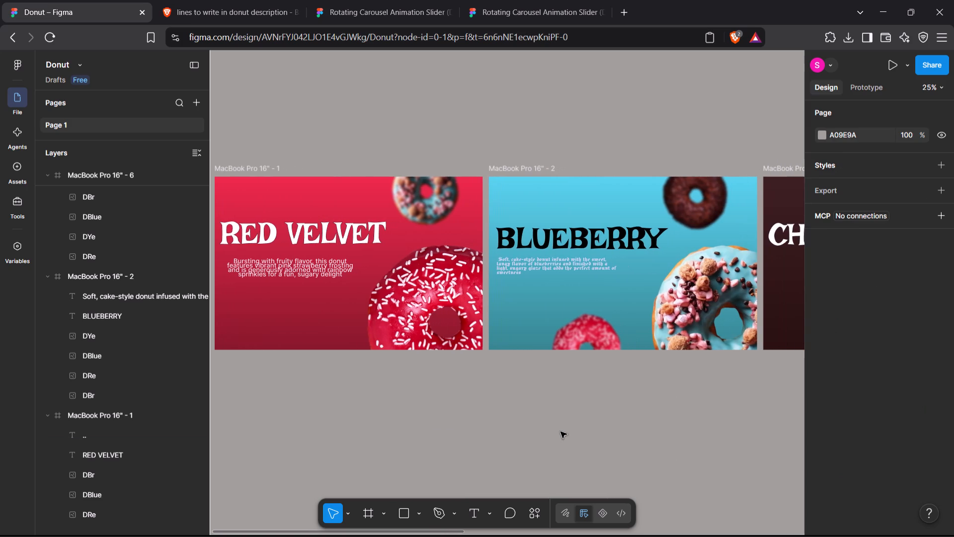
{"action": "double_click", "coordinate": [339, 273]}
{"action": "left_click", "coordinate": [353, 271]}
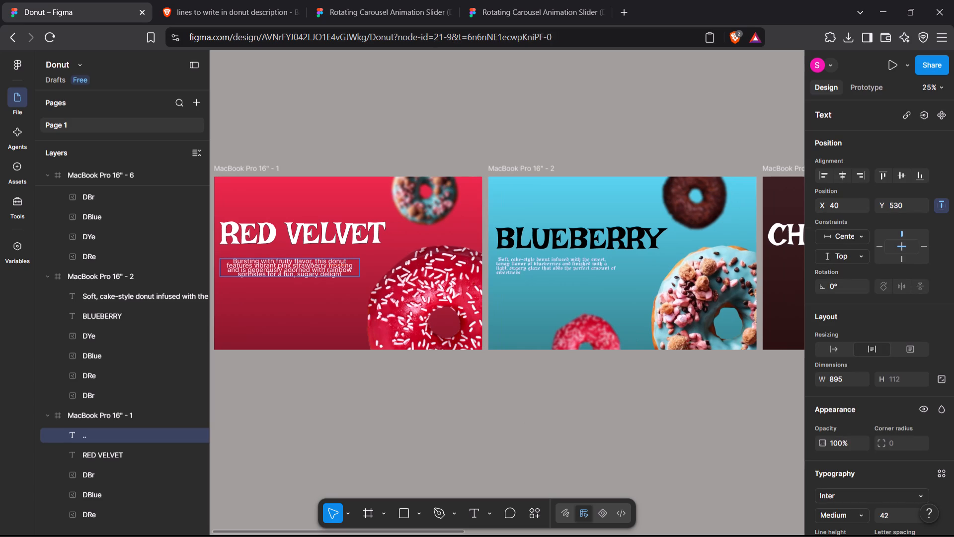
{"action": "key", "text": "BackSpace"}
{"action": "key", "text": "BackSpace"}
{"action": "key", "text": "BackSpace"}
{"action": "key", "text": "BackSpace"}
{"action": "key", "text": "BackSpace"}
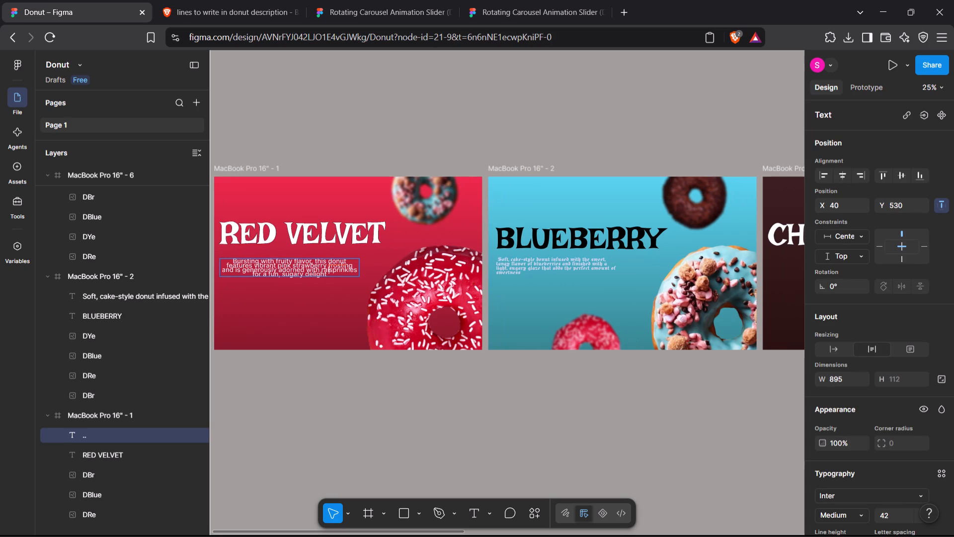
{"action": "key", "text": "BackSpace"}
{"action": "key", "text": "BackSpace"}
{"action": "key", "text": "BackSpace"}
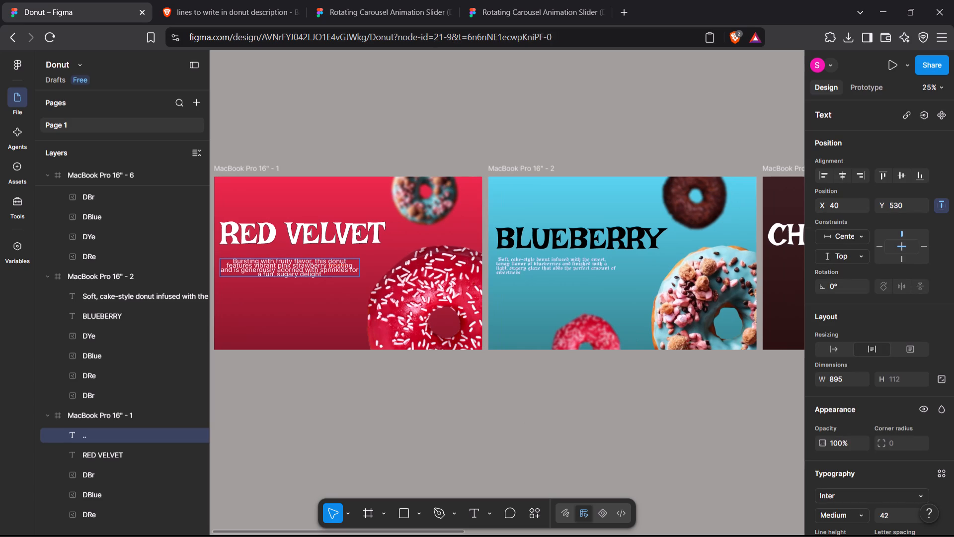
{"action": "type", "text": "white"}
{"action": "key", "text": "space"}
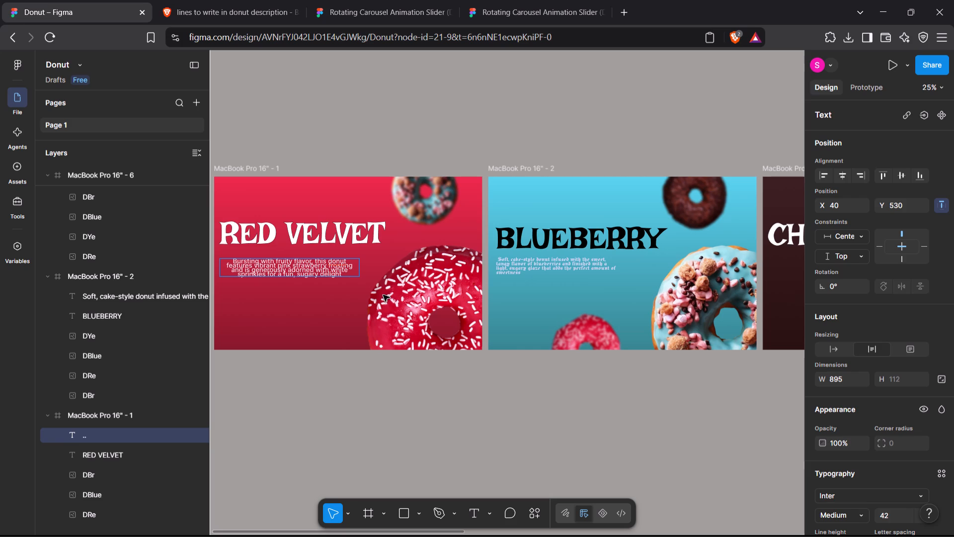
{"action": "left_click", "coordinate": [404, 391]}
{"action": "left_click", "coordinate": [404, 391]}
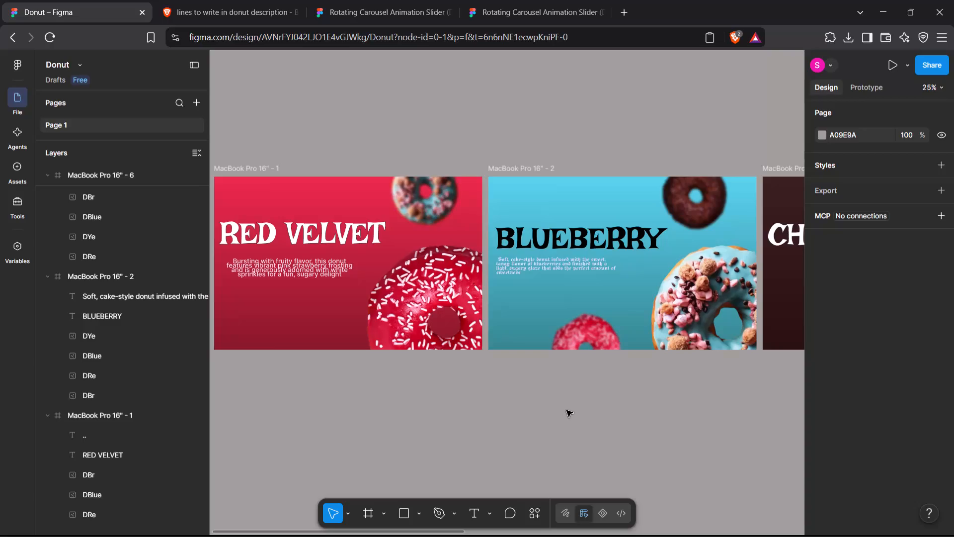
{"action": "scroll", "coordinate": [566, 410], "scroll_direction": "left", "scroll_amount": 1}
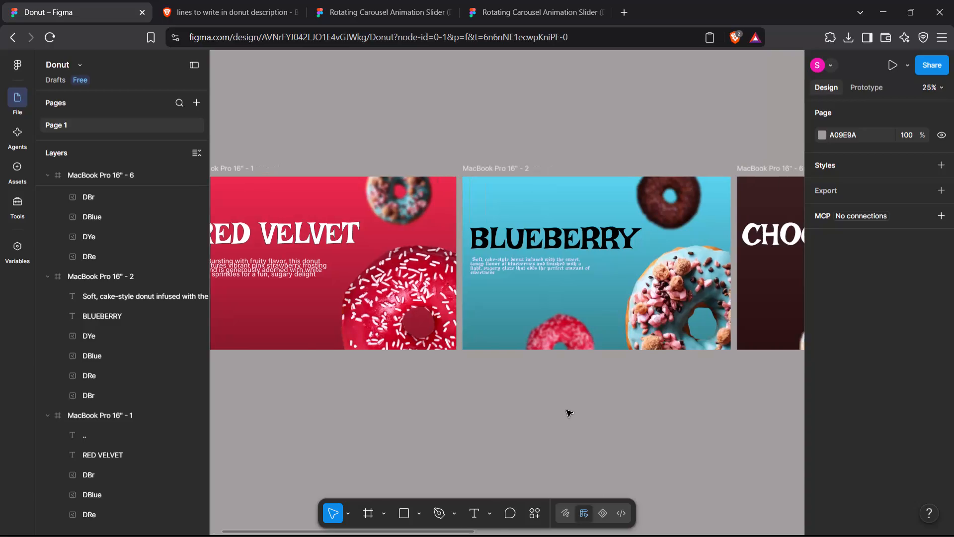
Switch to the Community donut template and copy the description under Chocolate Donut in Frame 07.
{"action": "scroll", "coordinate": [566, 410], "scroll_direction": "left", "scroll_amount": 3}
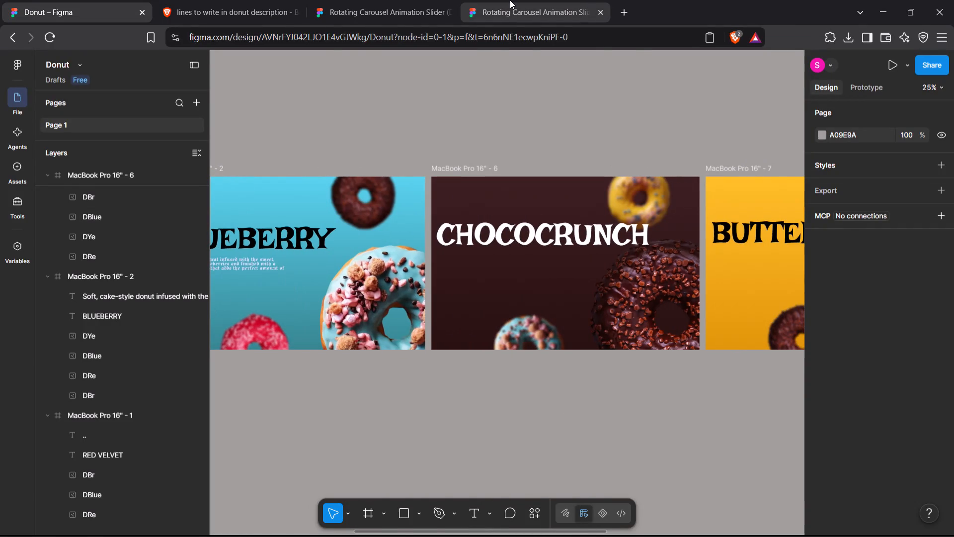
{"action": "left_click", "coordinate": [510, 0]}
{"action": "scroll", "coordinate": [485, 380], "scroll_direction": "down", "scroll_amount": 9}
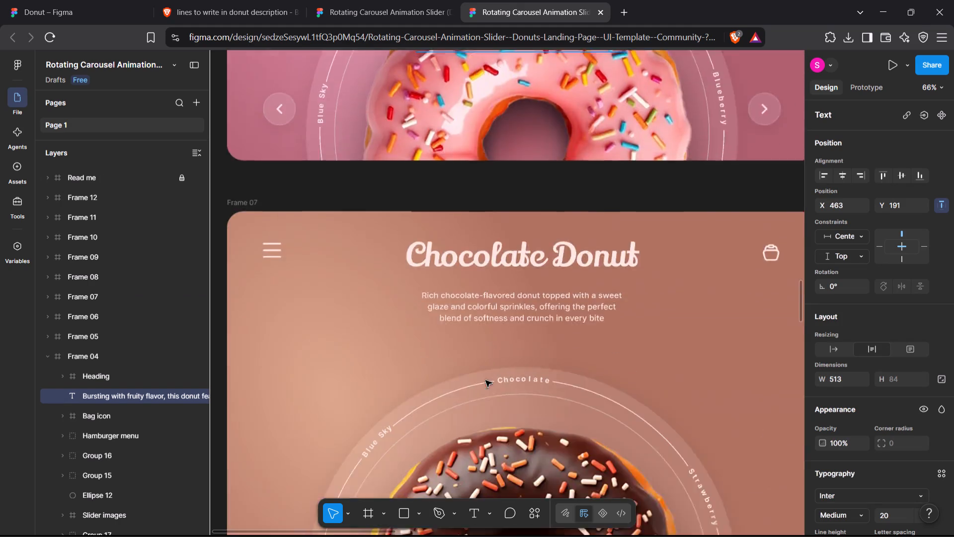
{"action": "scroll", "coordinate": [485, 380], "scroll_direction": "down", "scroll_amount": 12}
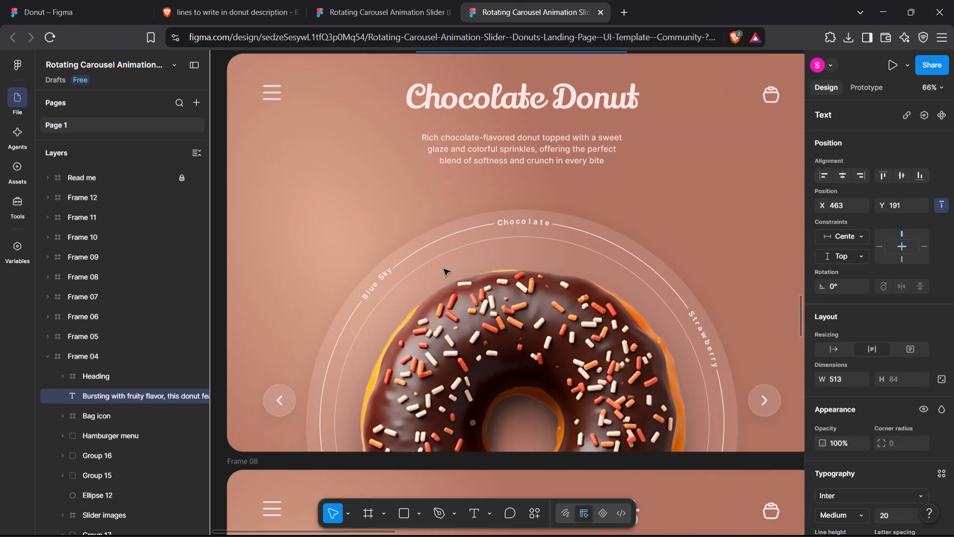
{"action": "left_click", "coordinate": [429, 140]}
{"action": "right_click", "coordinate": [429, 140]}
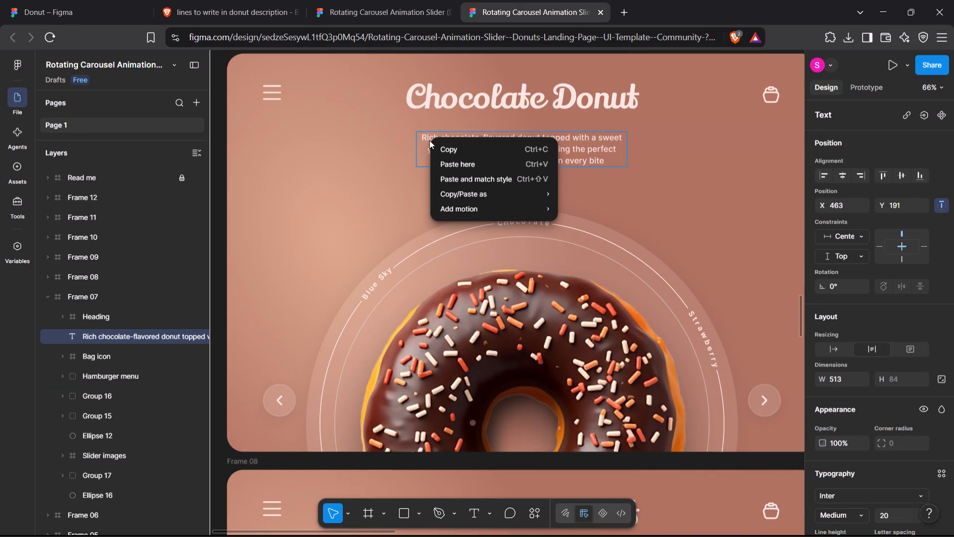
{"action": "left_click", "coordinate": [451, 151]}
Paste the copied description into the Donut file and place it under CHOCOCRUNCH, at about X 173, Y 517.
{"action": "left_click", "coordinate": [27, 0]}
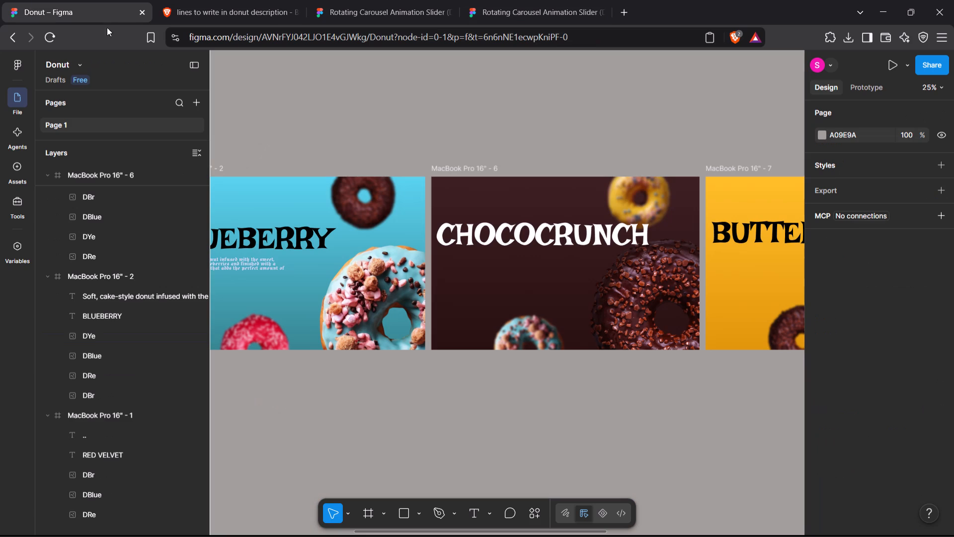
{"action": "right_click", "coordinate": [374, 132]}
{"action": "left_click", "coordinate": [389, 138]}
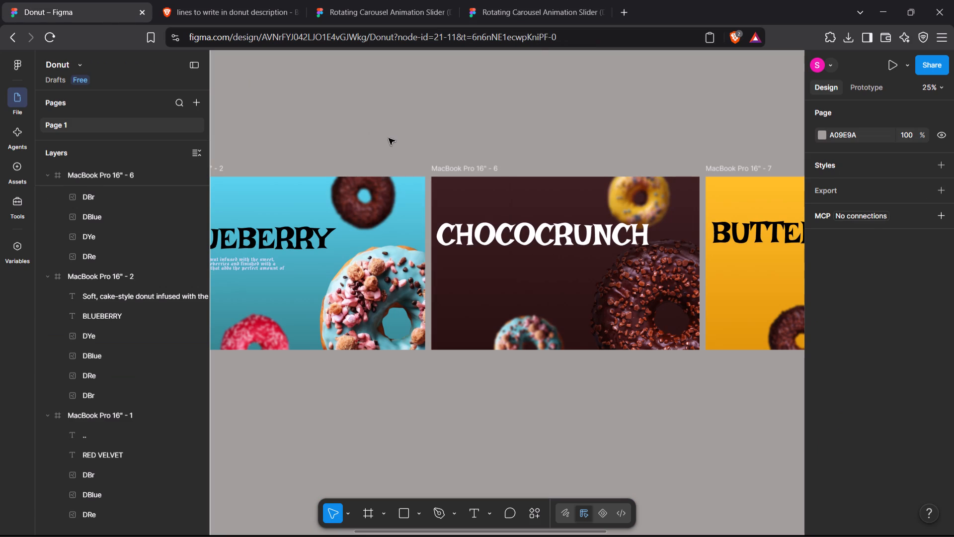
{"action": "left_click_drag", "start_coordinate": [398, 137], "coordinate": [483, 263]}
Rename the pasted description's layer in MacBook Pro 16" - 6 as ".,." and deselect it.
{"action": "right_click", "coordinate": [111, 479]}
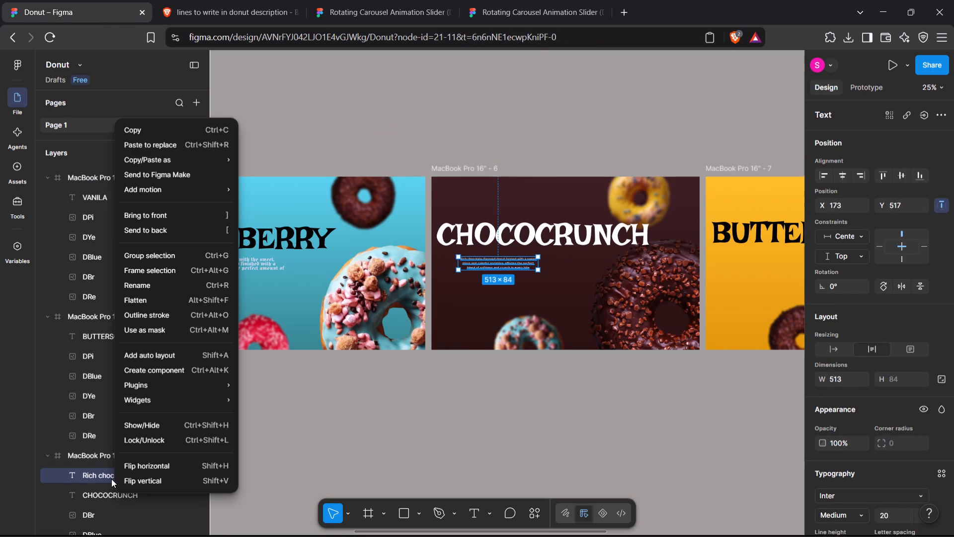
{"action": "left_click", "coordinate": [150, 290]}
{"action": "key", "text": "BackSpace"}
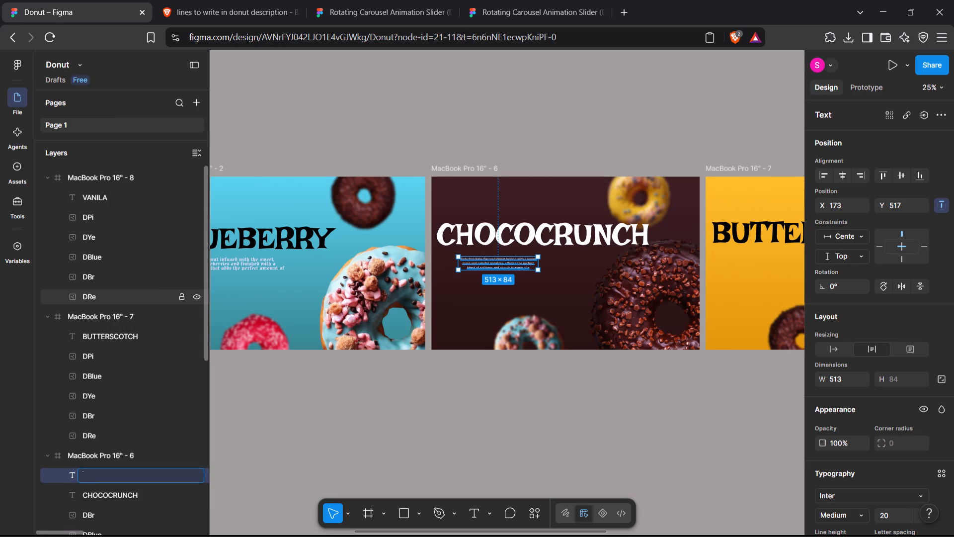
{"action": "type", "text": ".,."}
{"action": "key", "text": "Return"}
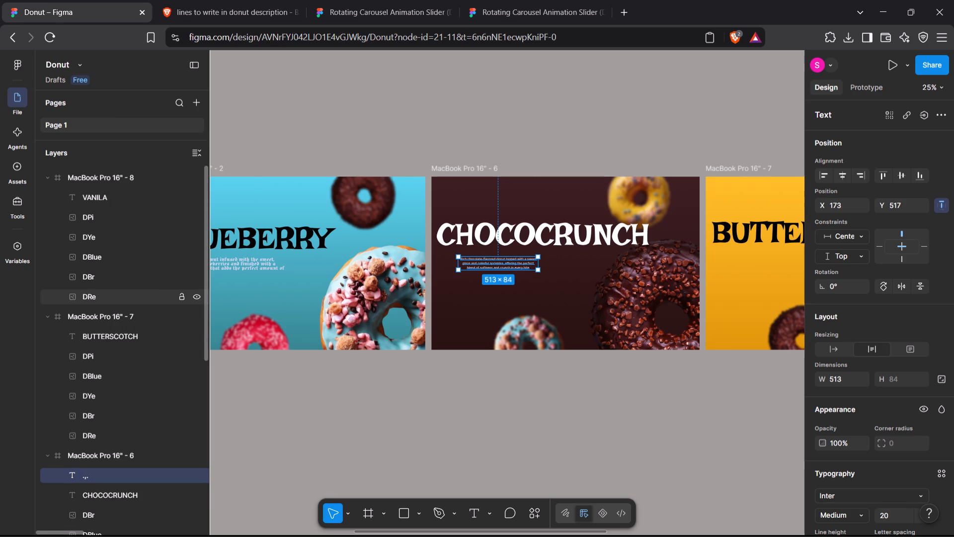
{"action": "left_click", "coordinate": [476, 448]}
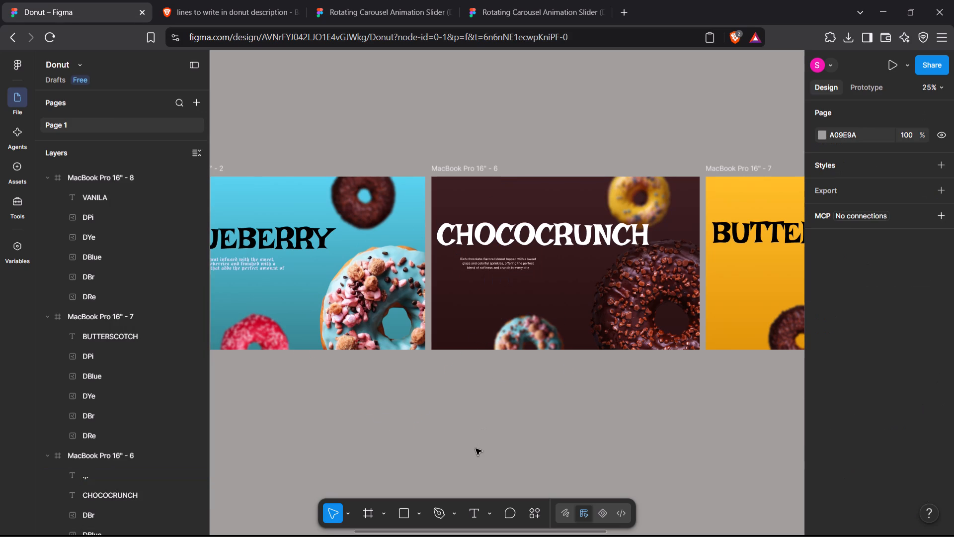
Set the font size of the whole description under CHOCOCRUNCH to 42.
{"action": "triple_click", "coordinate": [499, 267]}
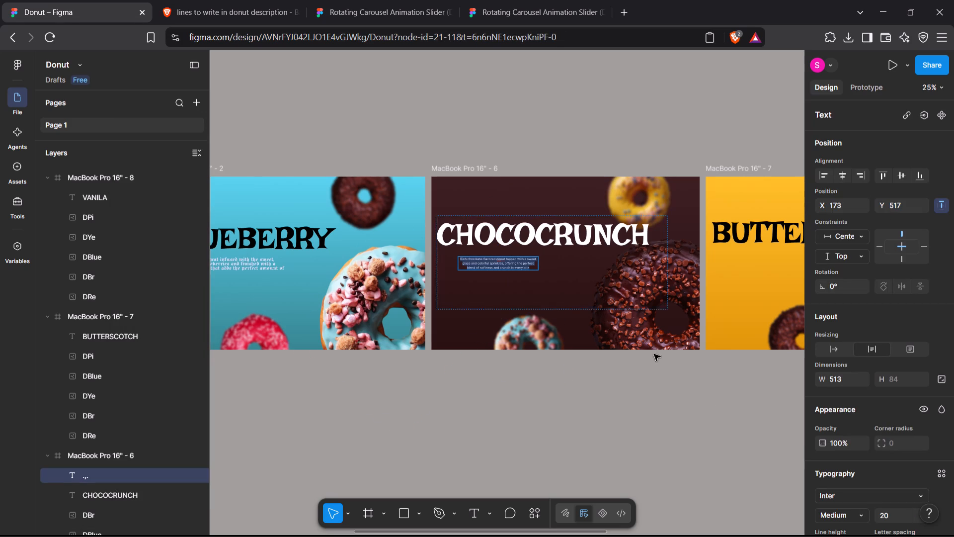
{"action": "left_click", "coordinate": [905, 513]}
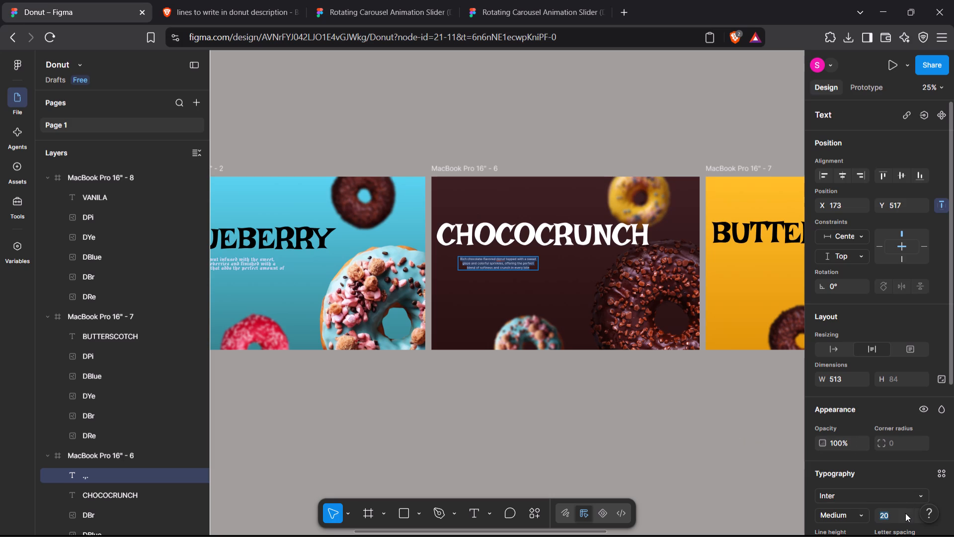
{"action": "key", "text": "BackSpace"}
{"action": "type", "text": "42"}
{"action": "key", "text": "Return"}
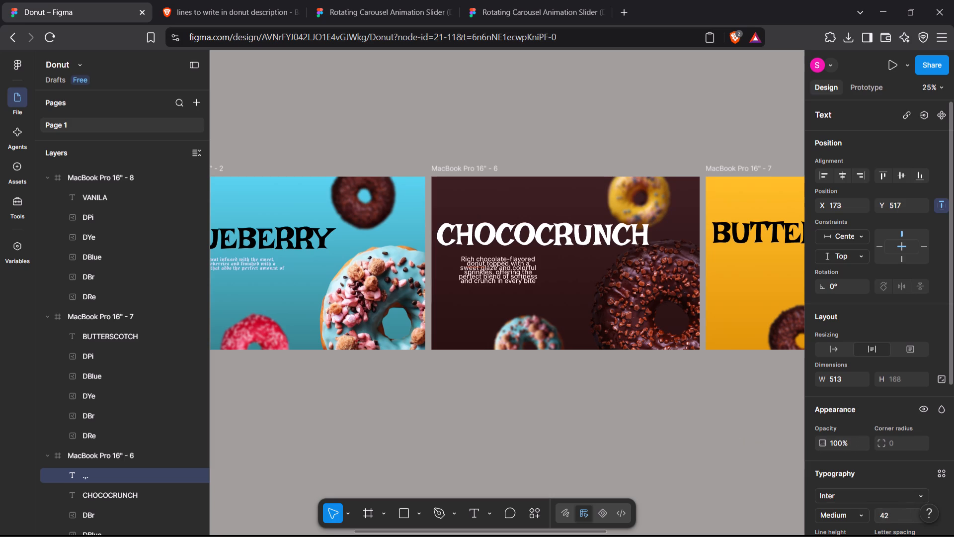
{"action": "left_click", "coordinate": [730, 458]}
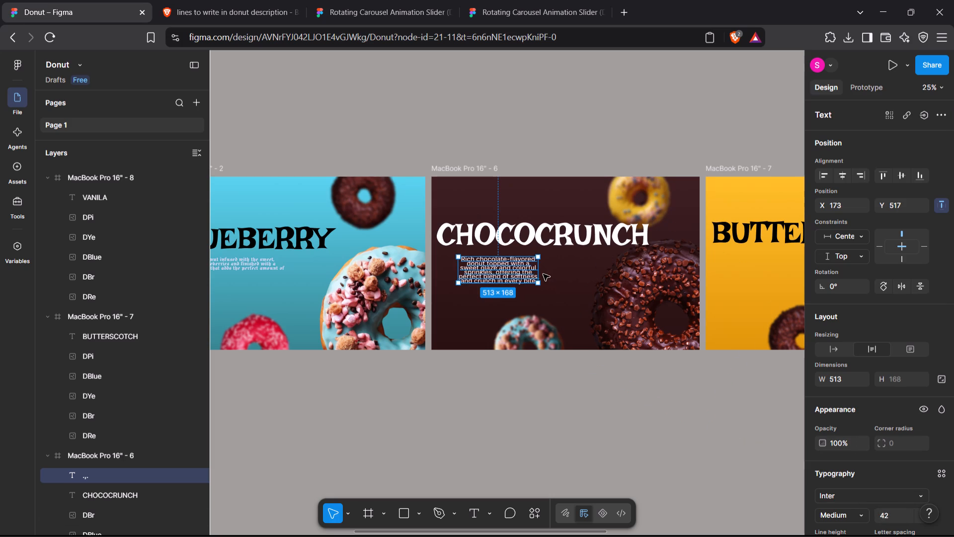
Widen the CHOCOCRUNCH description's text box to about 975 and move it to about X 69, Y 497.
{"action": "left_click_drag", "start_coordinate": [540, 271], "coordinate": [592, 274]}
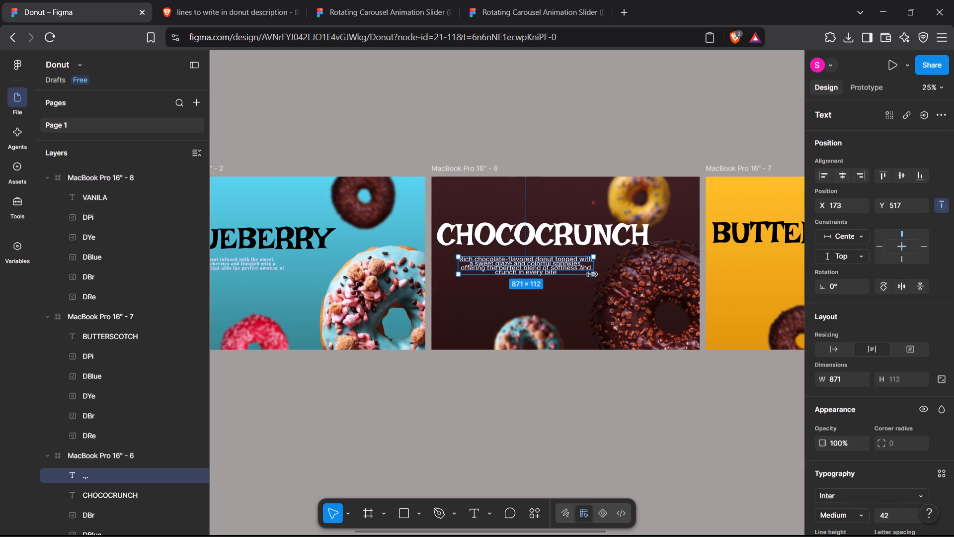
{"action": "left_click_drag", "start_coordinate": [592, 274], "coordinate": [609, 275]}
{"action": "left_click_drag", "start_coordinate": [567, 271], "coordinate": [550, 268]}
Check the font of the BLUEBERRY description and change the RED VELVET description's font to Jacquard 12.
{"action": "scroll", "coordinate": [495, 387], "scroll_direction": "right", "scroll_amount": 1}
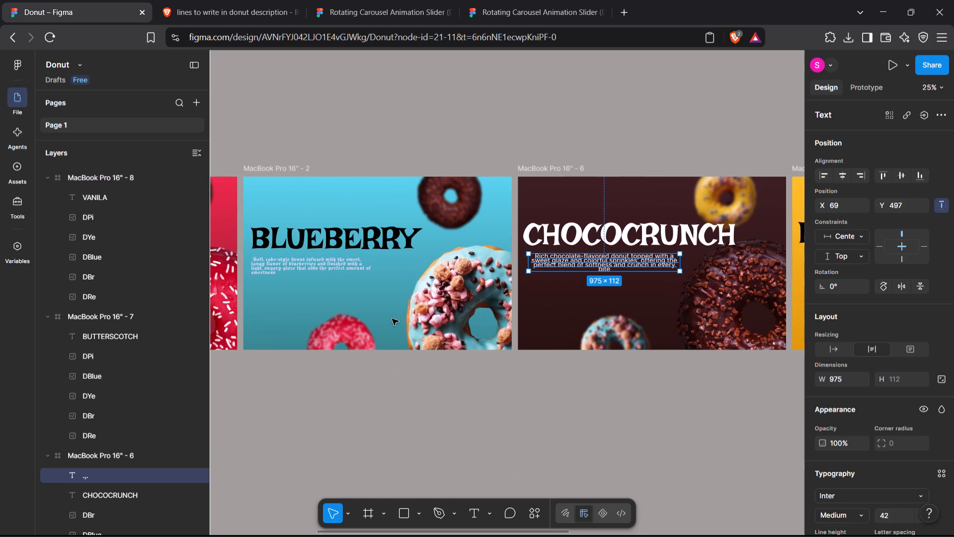
{"action": "left_click", "coordinate": [342, 270]}
{"action": "scroll", "coordinate": [336, 401], "scroll_direction": "right", "scroll_amount": 1}
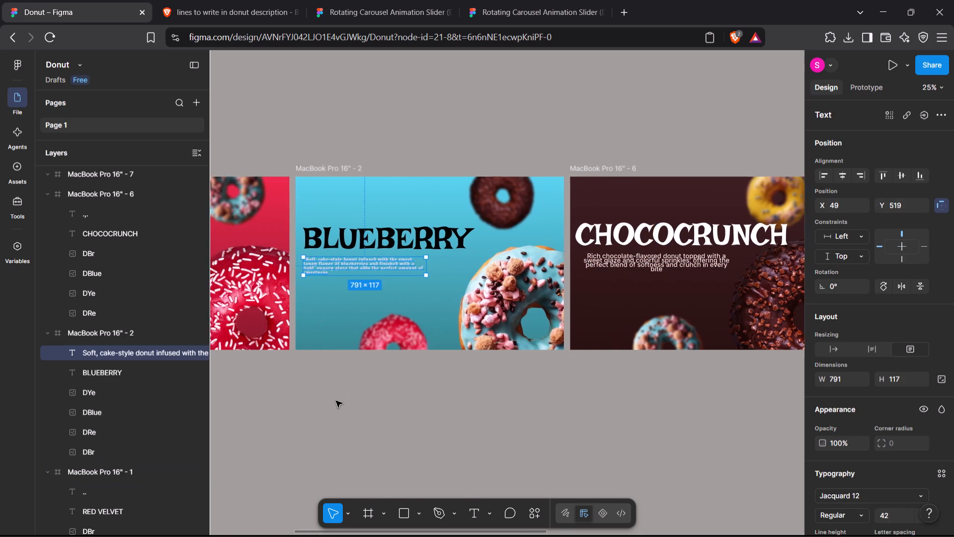
{"action": "scroll", "coordinate": [336, 401], "scroll_direction": "right", "scroll_amount": 2}
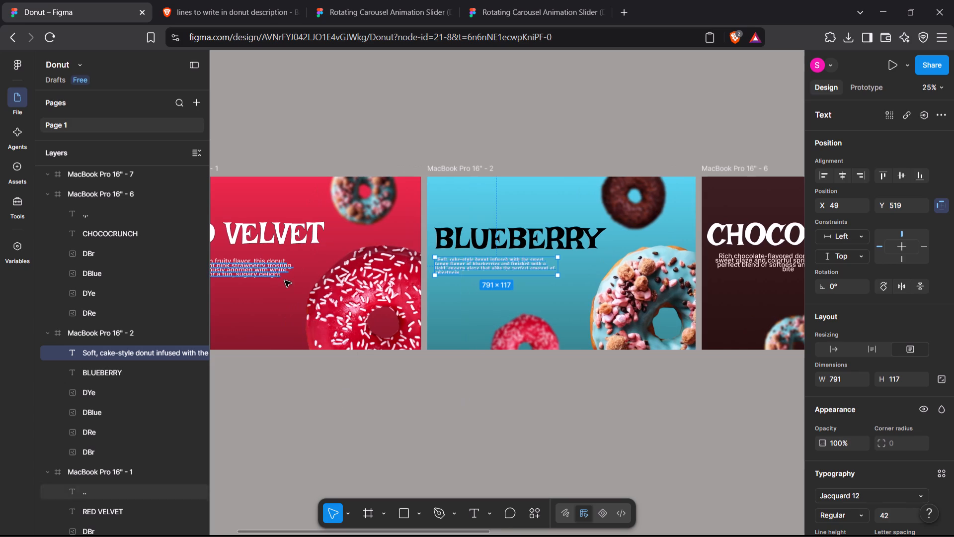
{"action": "left_click", "coordinate": [256, 259]}
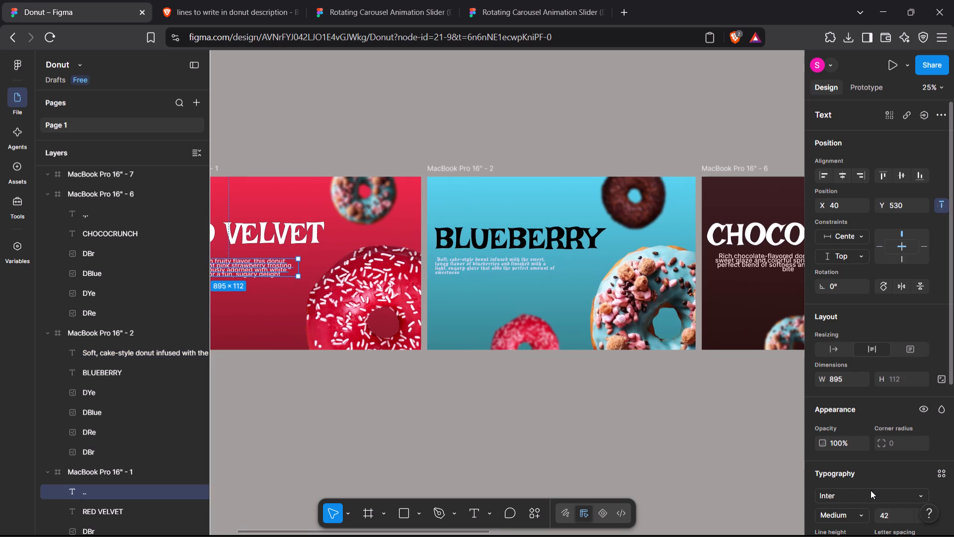
{"action": "left_click", "coordinate": [871, 493]}
{"action": "scroll", "coordinate": [719, 456], "scroll_direction": "down", "scroll_amount": 1}
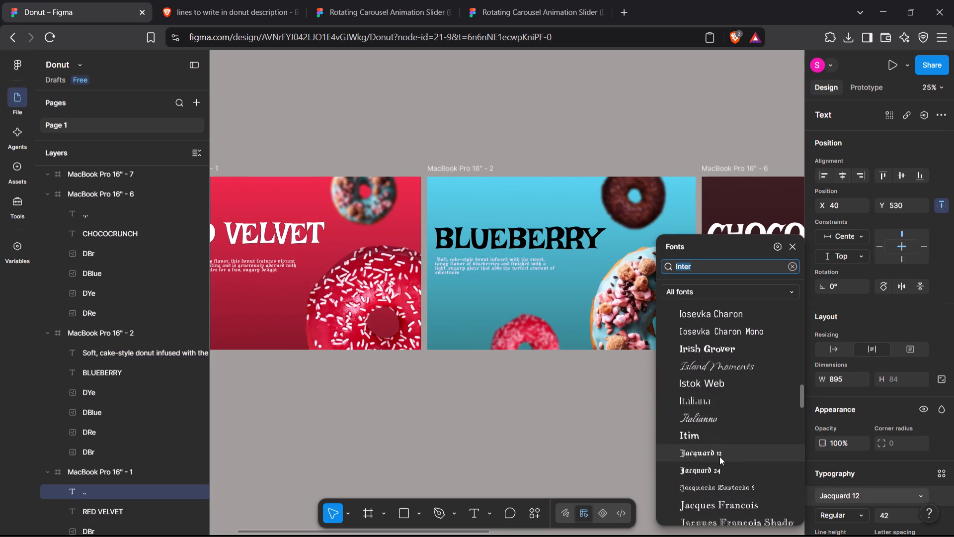
{"action": "scroll", "coordinate": [719, 456], "scroll_direction": "down", "scroll_amount": 1}
{"action": "left_click", "coordinate": [717, 447]}
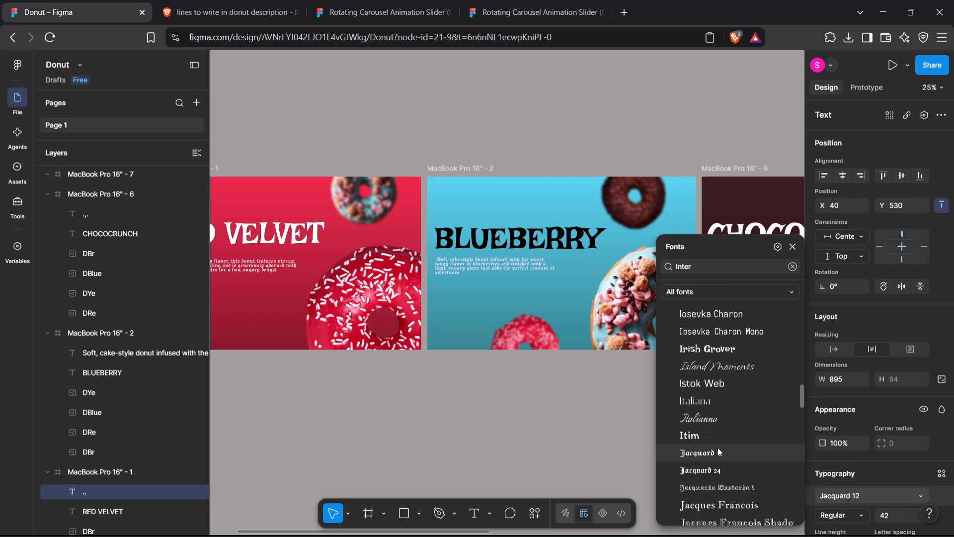
Change the font of the whole CHOCOCRUNCH description to Jacquard 12.
{"action": "scroll", "coordinate": [509, 439], "scroll_direction": "left", "scroll_amount": 4}
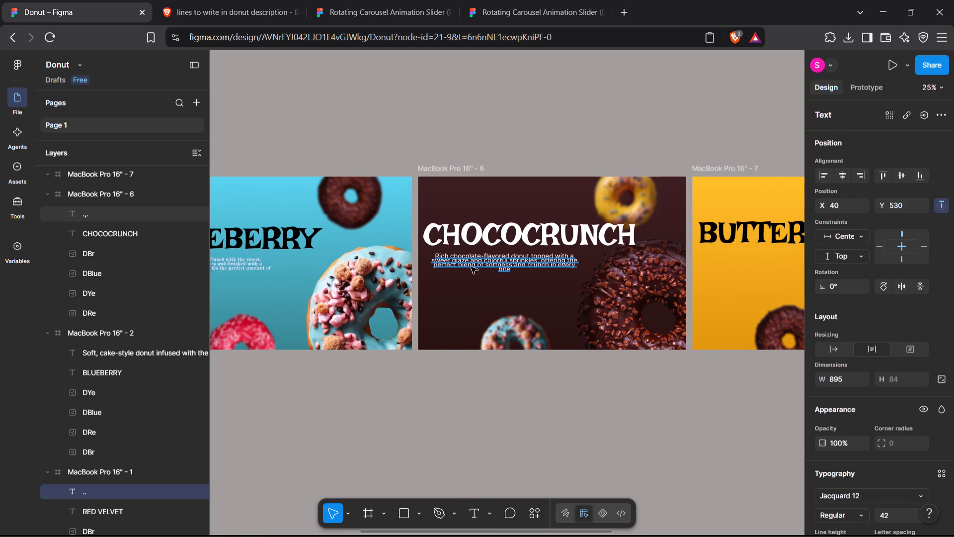
{"action": "left_click", "coordinate": [471, 267]}
{"action": "double_click", "coordinate": [471, 267]}
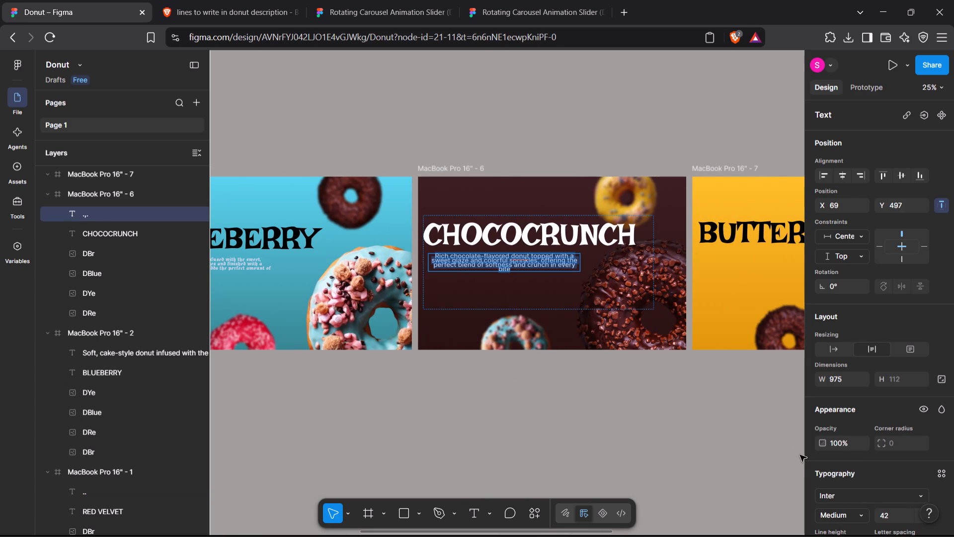
{"action": "left_click", "coordinate": [843, 494]}
{"action": "scroll", "coordinate": [703, 466], "scroll_direction": "down", "scroll_amount": 1}
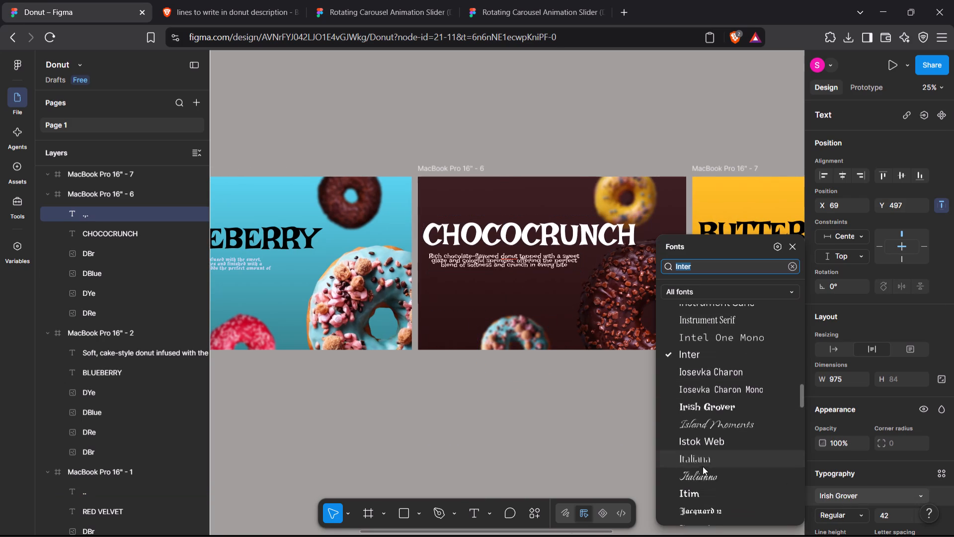
{"action": "scroll", "coordinate": [703, 466], "scroll_direction": "down", "scroll_amount": 1}
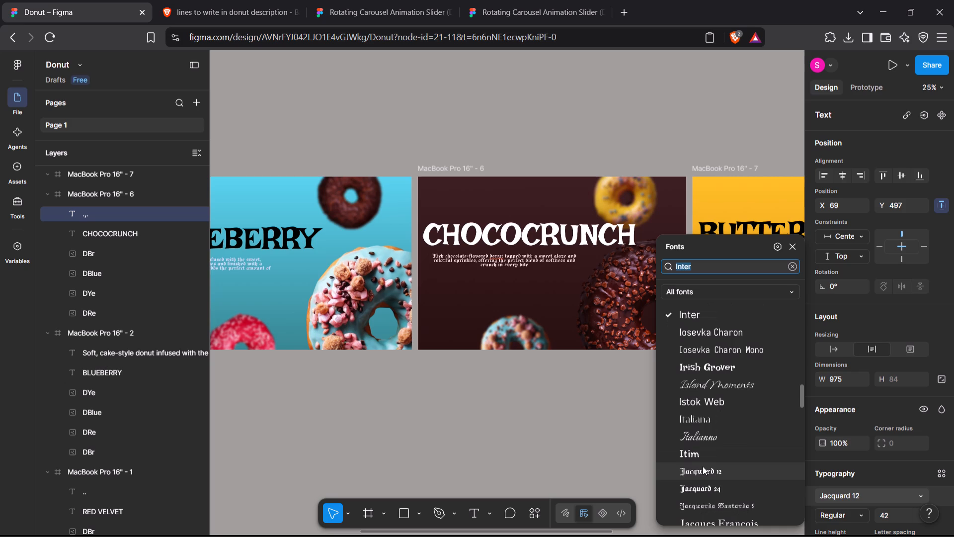
{"action": "left_click", "coordinate": [703, 466]}
{"action": "left_click", "coordinate": [591, 440]}
Switch to the Community donut template and copy the description under Blue Sky Donut in Frame 10.
{"action": "scroll", "coordinate": [591, 440], "scroll_direction": "left", "scroll_amount": 1}
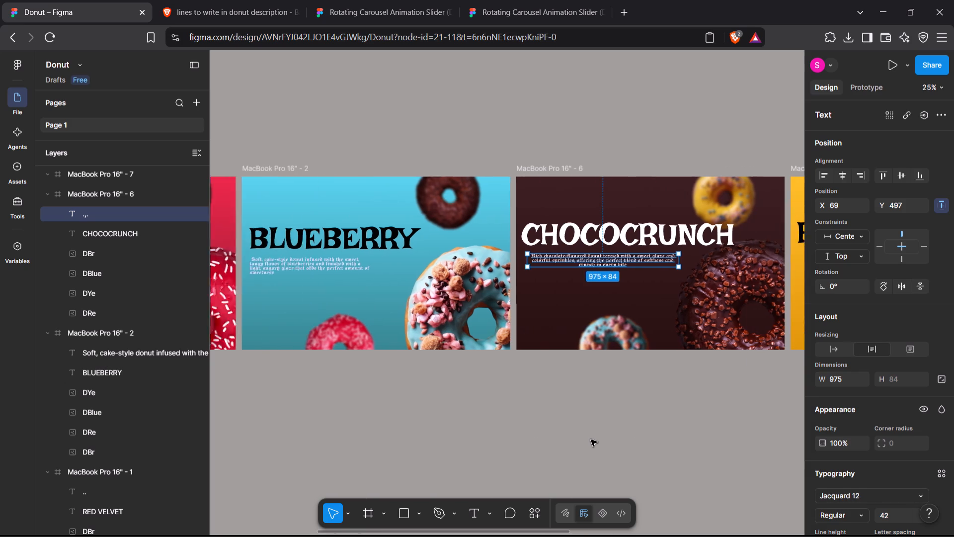
{"action": "scroll", "coordinate": [591, 440], "scroll_direction": "left", "scroll_amount": 4}
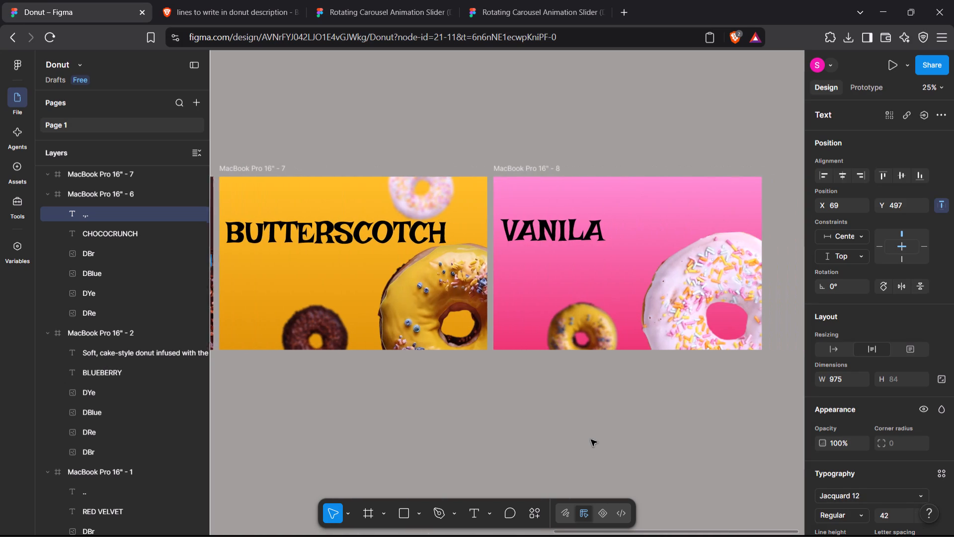
{"action": "left_click", "coordinate": [498, 5]}
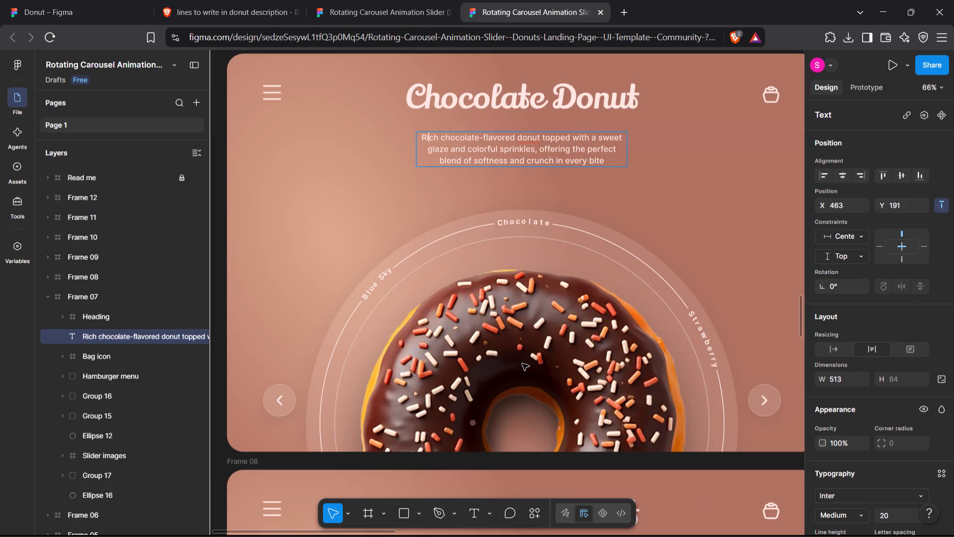
{"action": "scroll", "coordinate": [522, 363], "scroll_direction": "down", "scroll_amount": 19}
{"action": "scroll", "coordinate": [522, 363], "scroll_direction": "right", "scroll_amount": 1}
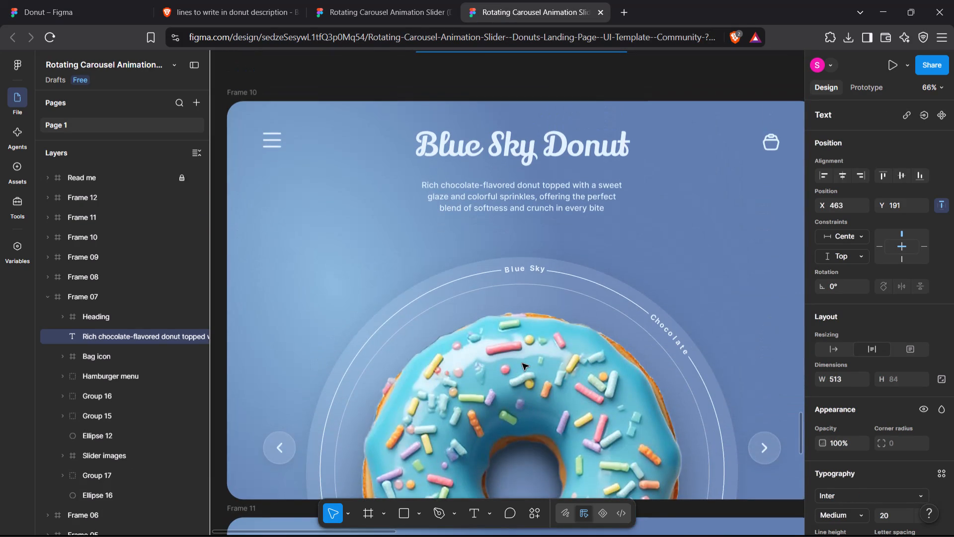
{"action": "scroll", "coordinate": [522, 363], "scroll_direction": "right", "scroll_amount": 1}
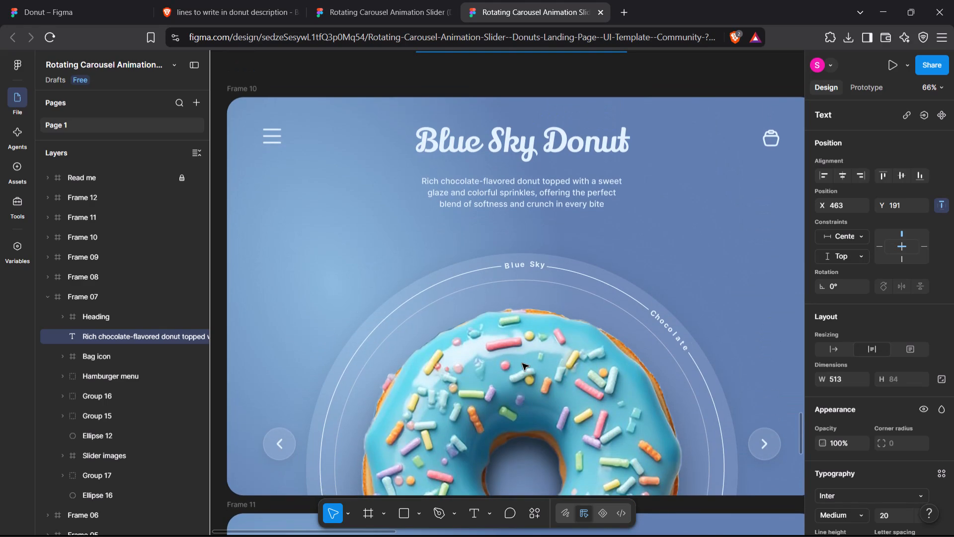
{"action": "left_click", "coordinate": [424, 182]}
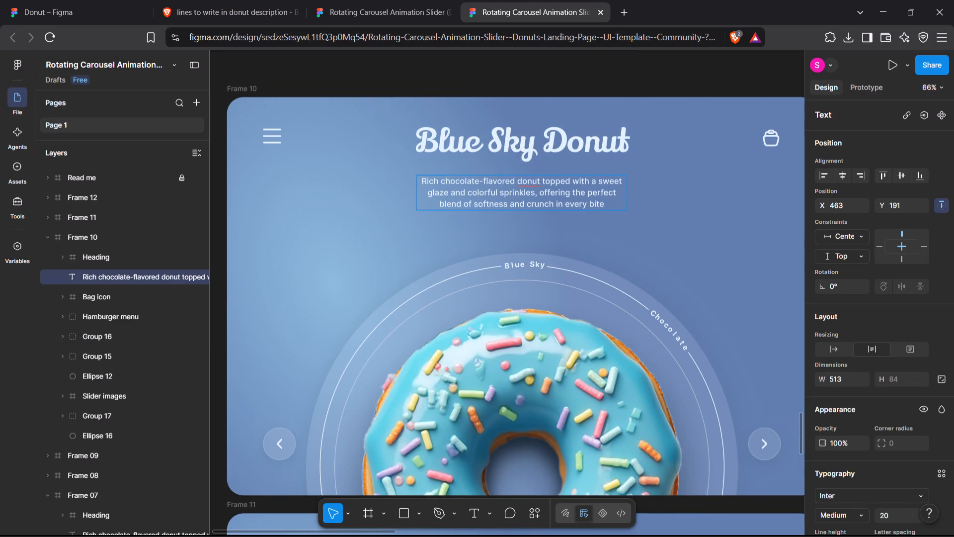
{"action": "right_click", "coordinate": [424, 182]}
{"action": "left_click", "coordinate": [440, 190]}
Switch to the Donut file, paste the copied description and place it under the VANILA title at about X 106, Y 510.
{"action": "left_click", "coordinate": [133, 0]}
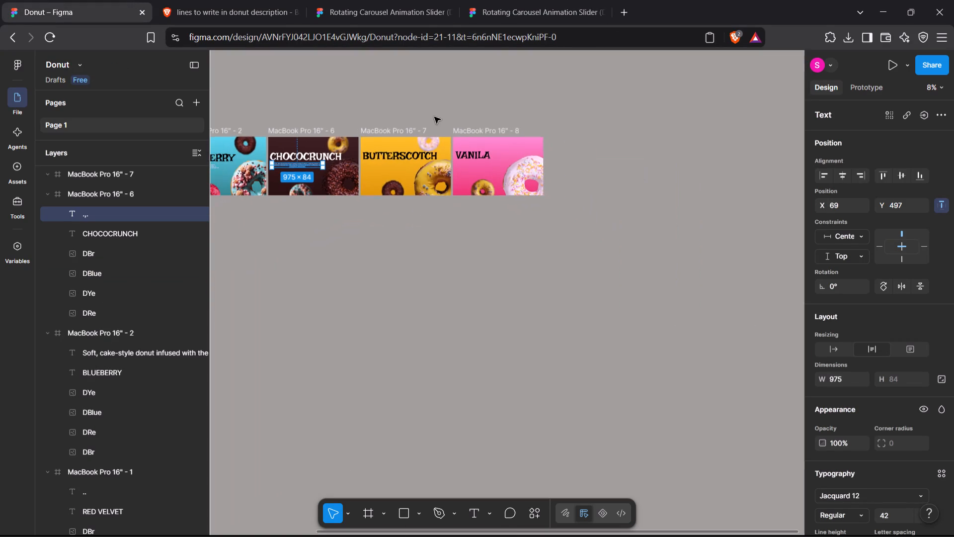
{"action": "scroll", "coordinate": [434, 117], "scroll_direction": "up", "scroll_amount": 1}
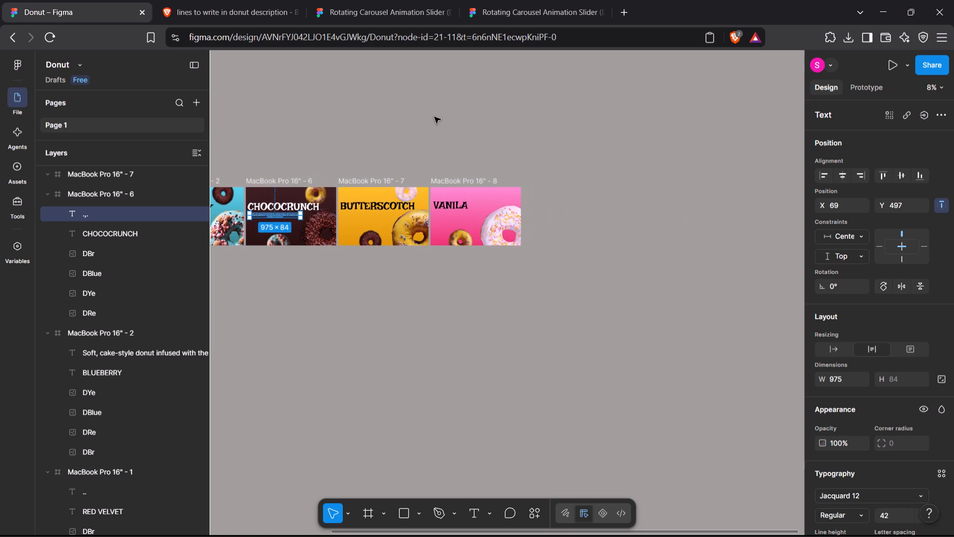
{"action": "scroll", "coordinate": [434, 117], "scroll_direction": "right", "scroll_amount": 2}
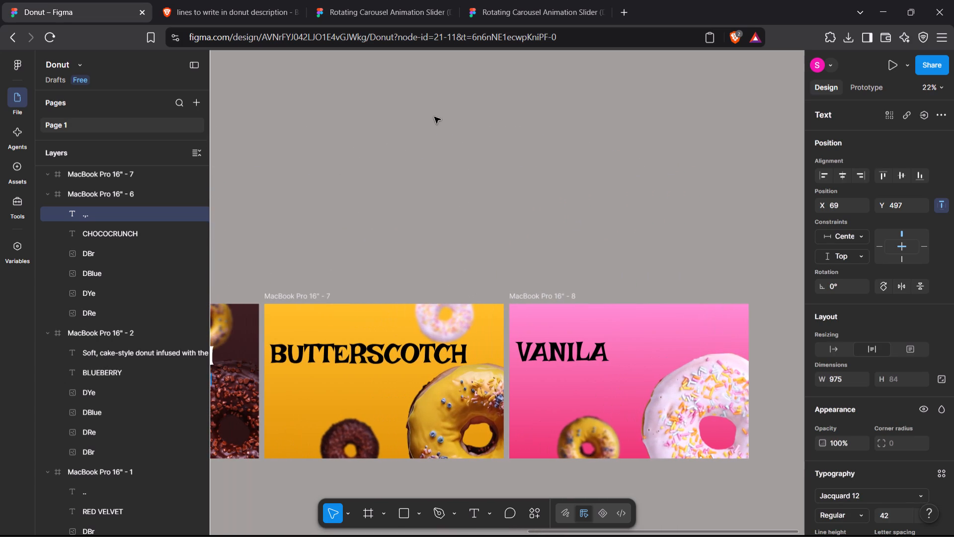
{"action": "right_click", "coordinate": [434, 117]}
{"action": "left_click", "coordinate": [457, 121]}
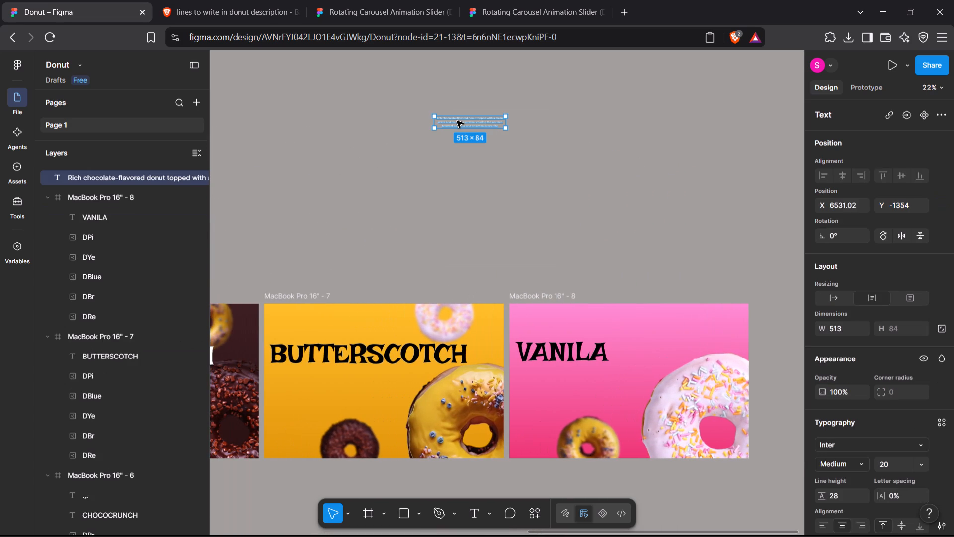
{"action": "left_click_drag", "start_coordinate": [467, 125], "coordinate": [557, 383]}
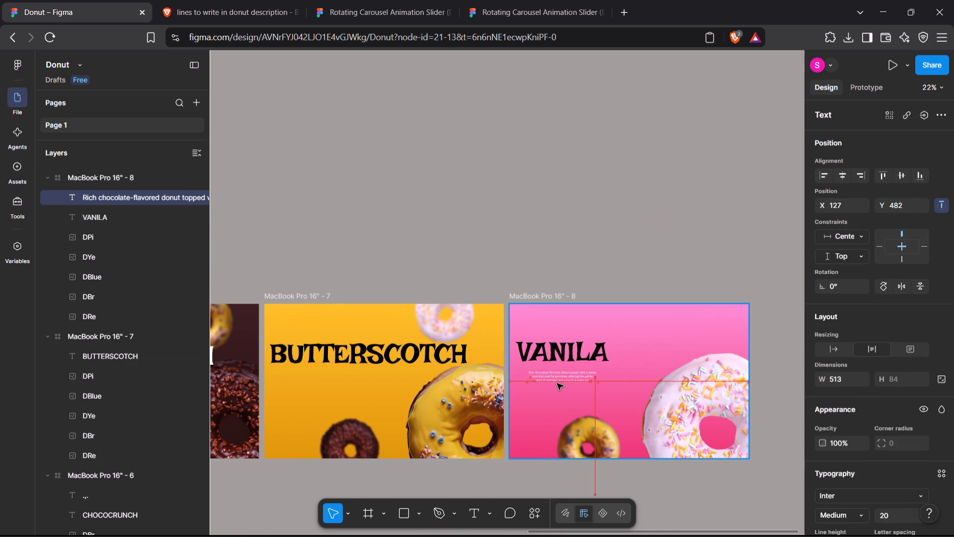
{"action": "left_click_drag", "start_coordinate": [557, 383], "coordinate": [556, 382]}
Set the size of the whole pasted description to 42, keeping its text intact.
{"action": "triple_click", "coordinate": [556, 382]}
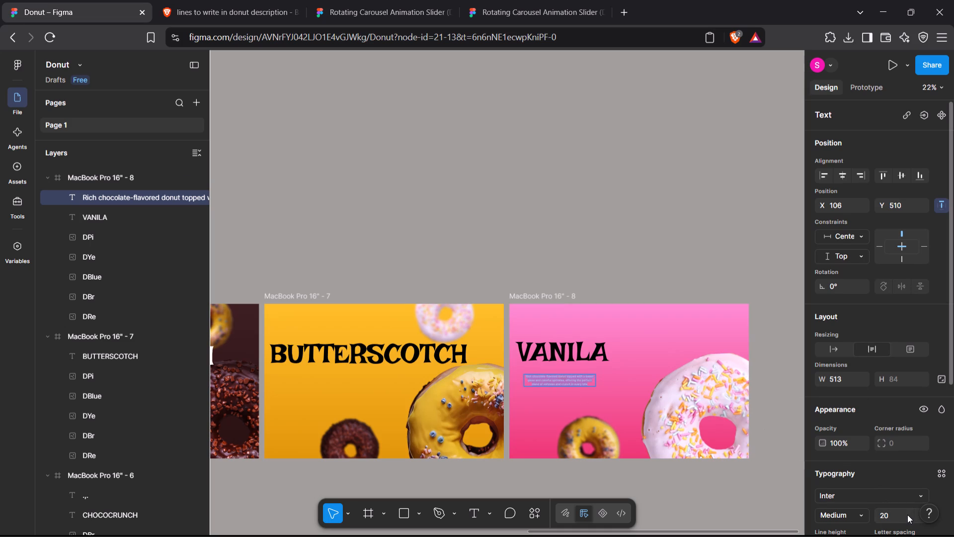
{"action": "left_click", "coordinate": [904, 514]}
{"action": "key", "text": "BackSpace"}
{"action": "type", "text": "42"}
{"action": "key", "text": "Return"}
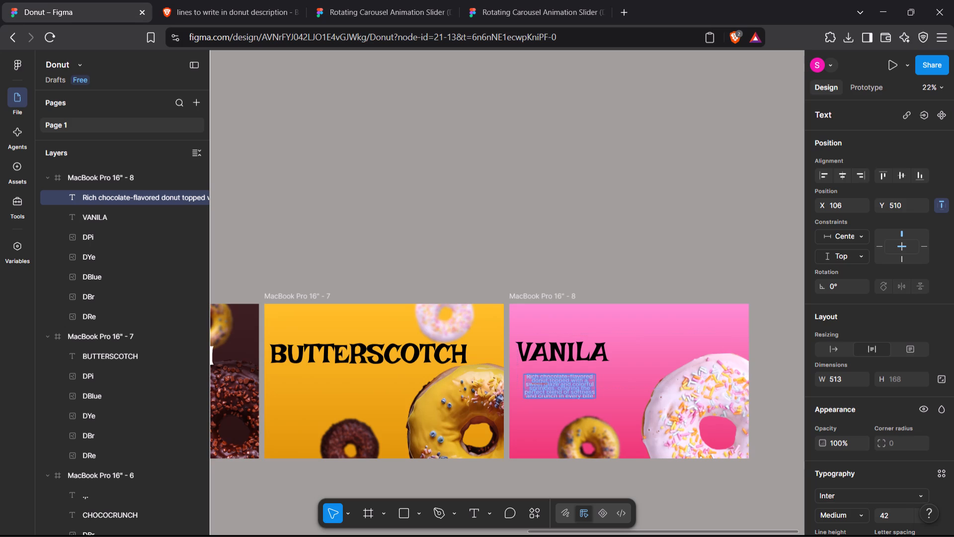
{"action": "key", "text": "Return"}
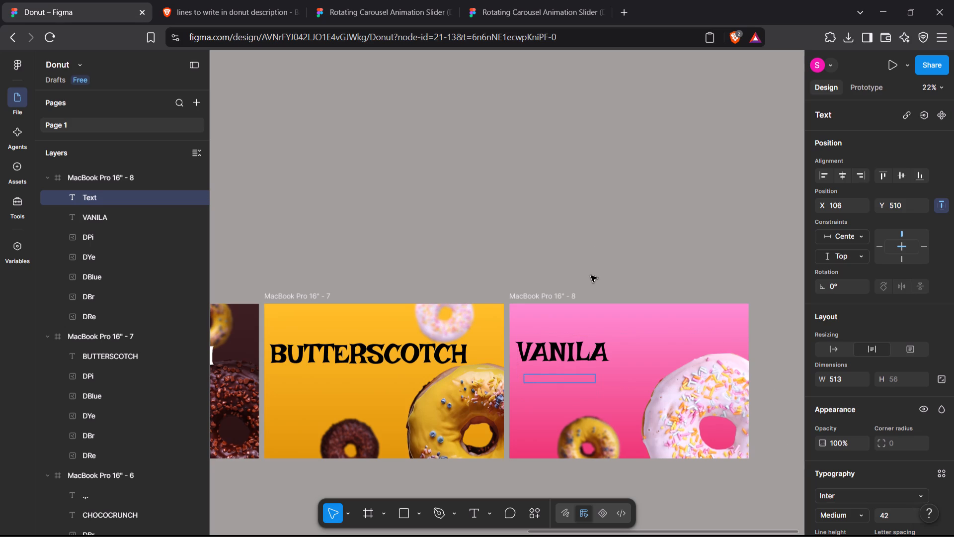
{"action": "key", "text": "ctrl+z"}
{"action": "left_click", "coordinate": [657, 198]}
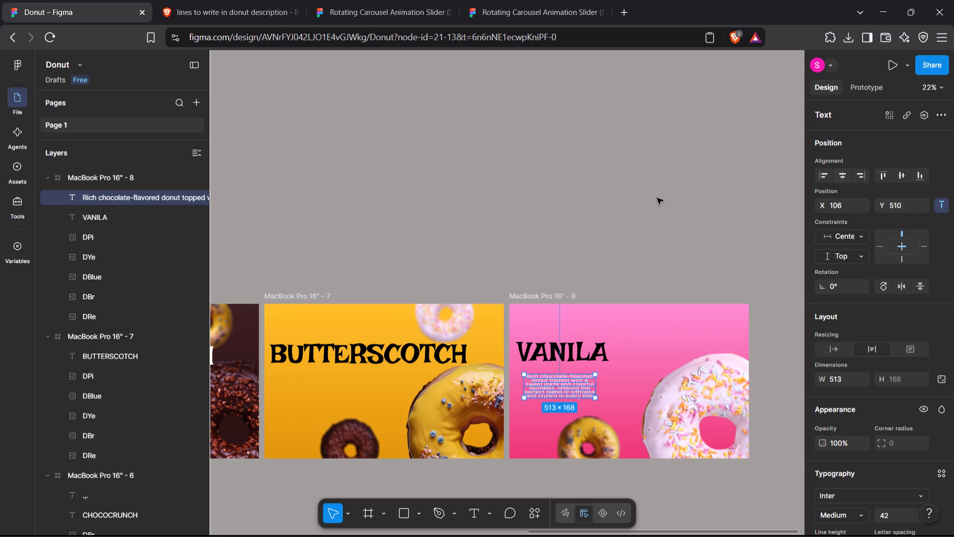
Move the description under the BUTTERSCOTCH title at about X 121, Y 475 and widen its text box to about 1000.
{"action": "left_click_drag", "start_coordinate": [561, 383], "coordinate": [318, 379]}
{"action": "left_click_drag", "start_coordinate": [351, 384], "coordinate": [392, 385]}
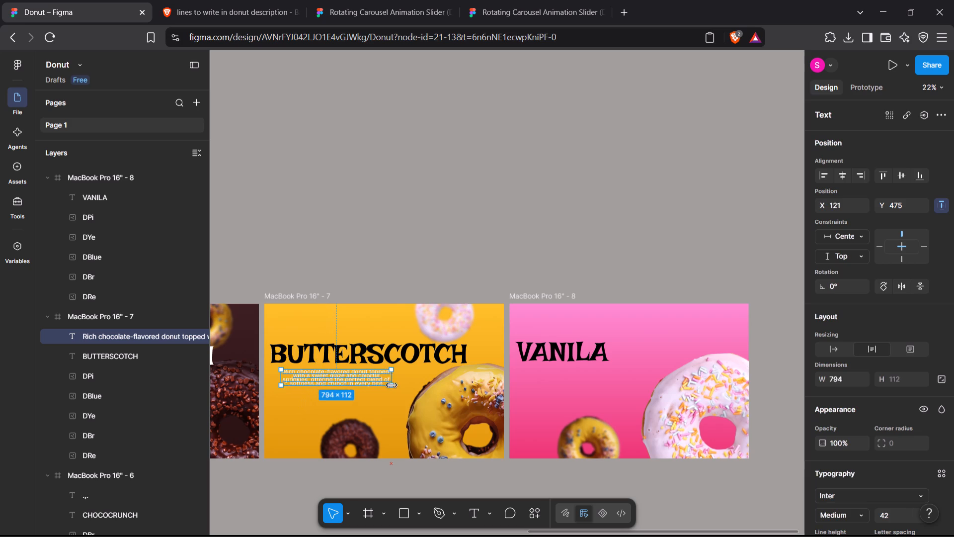
{"action": "left_click_drag", "start_coordinate": [392, 385], "coordinate": [420, 392]}
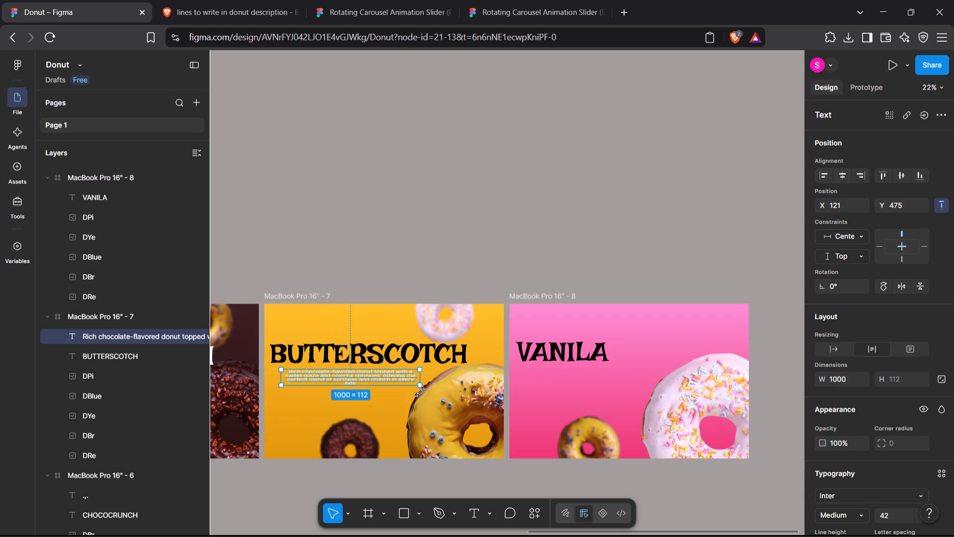
Change the font of the whole BUTTERSCOTCH description to Jacquard 12.
{"action": "triple_click", "coordinate": [370, 377]}
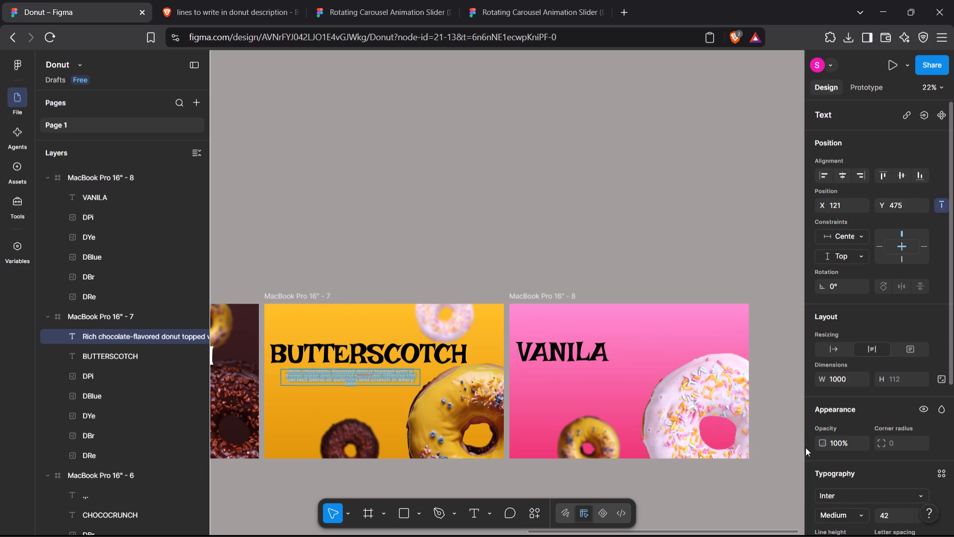
{"action": "scroll", "coordinate": [881, 468], "scroll_direction": "down", "scroll_amount": 1}
{"action": "left_click", "coordinate": [866, 456]}
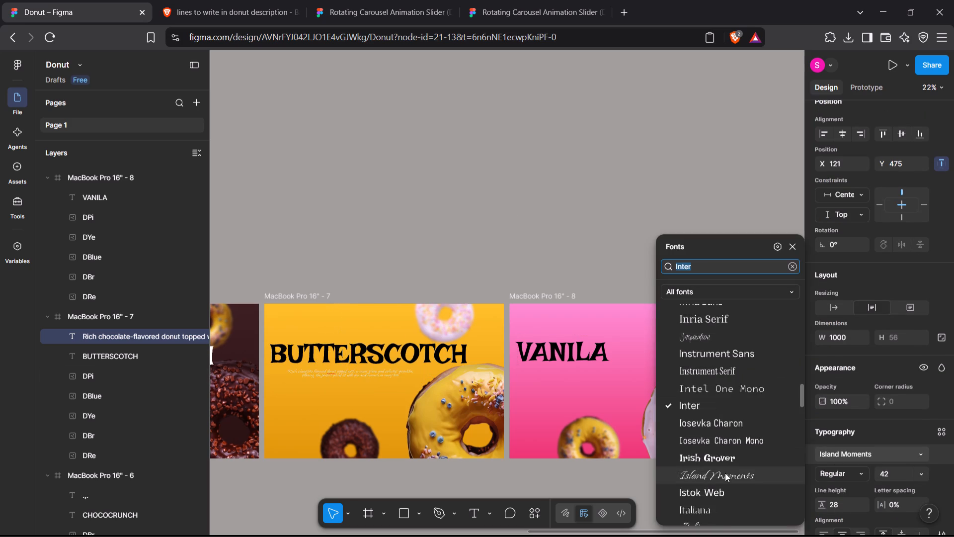
{"action": "scroll", "coordinate": [725, 473], "scroll_direction": "down", "scroll_amount": 1}
{"action": "left_click", "coordinate": [713, 503]}
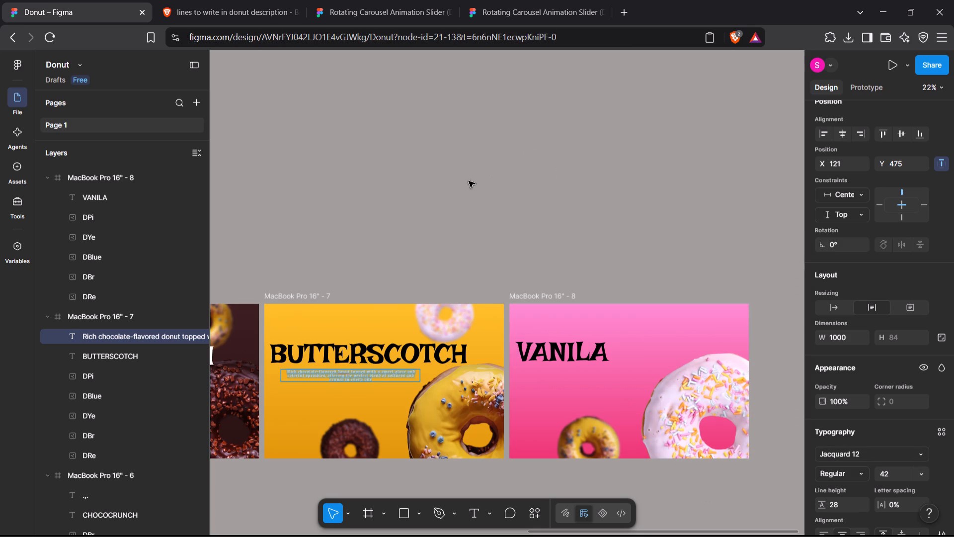
{"action": "left_click", "coordinate": [463, 185]}
{"action": "triple_click", "coordinate": [371, 374]}
{"action": "left_click", "coordinate": [509, 119]}
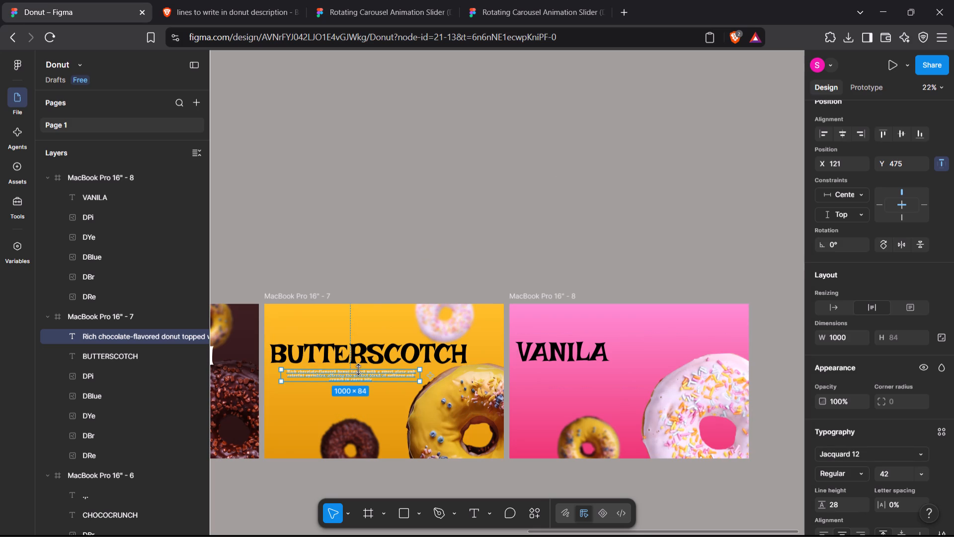
Shift the BUTTERSCOTCH description toward the frame's left edge, directly beneath the title, comparing it with the CHOCOCRUNCH frame.
{"action": "left_click_drag", "start_coordinate": [358, 375], "coordinate": [349, 376]}
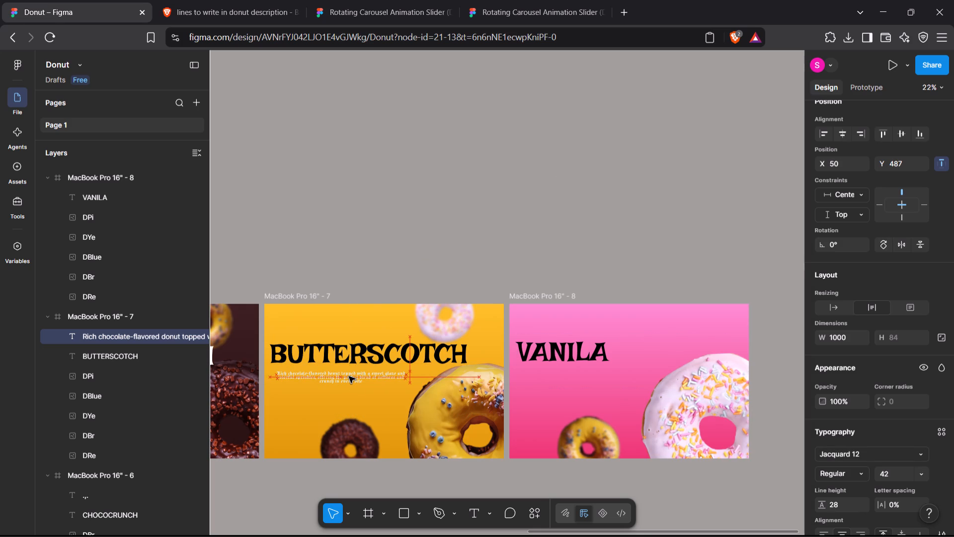
{"action": "left_click_drag", "start_coordinate": [349, 376], "coordinate": [347, 378]}
{"action": "left_click", "coordinate": [447, 217]}
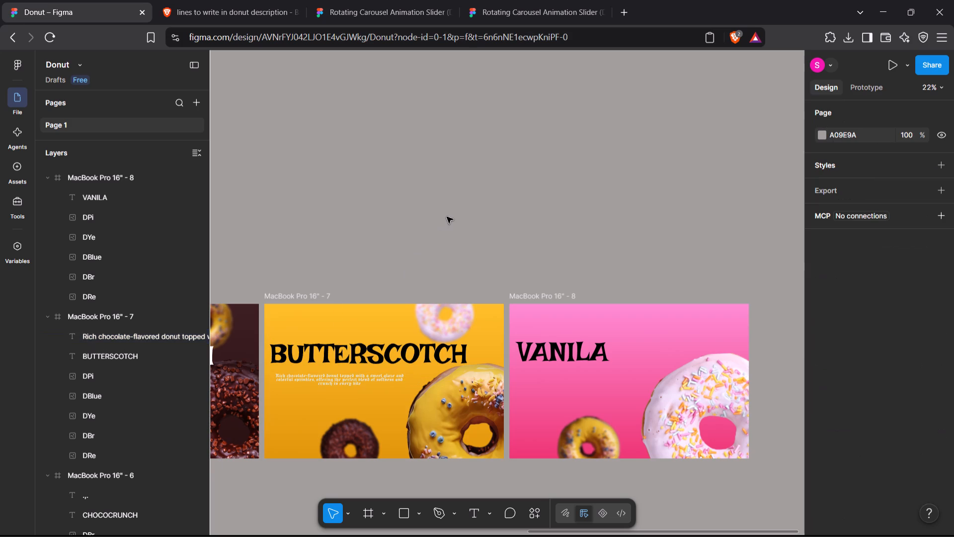
{"action": "scroll", "coordinate": [447, 217], "scroll_direction": "down", "scroll_amount": 2}
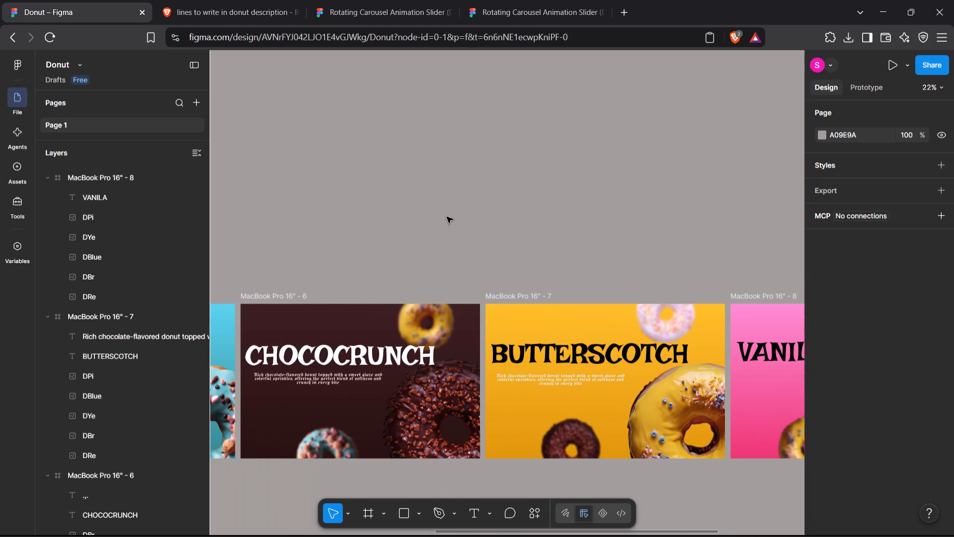
{"action": "scroll", "coordinate": [447, 217], "scroll_direction": "down", "scroll_amount": 1}
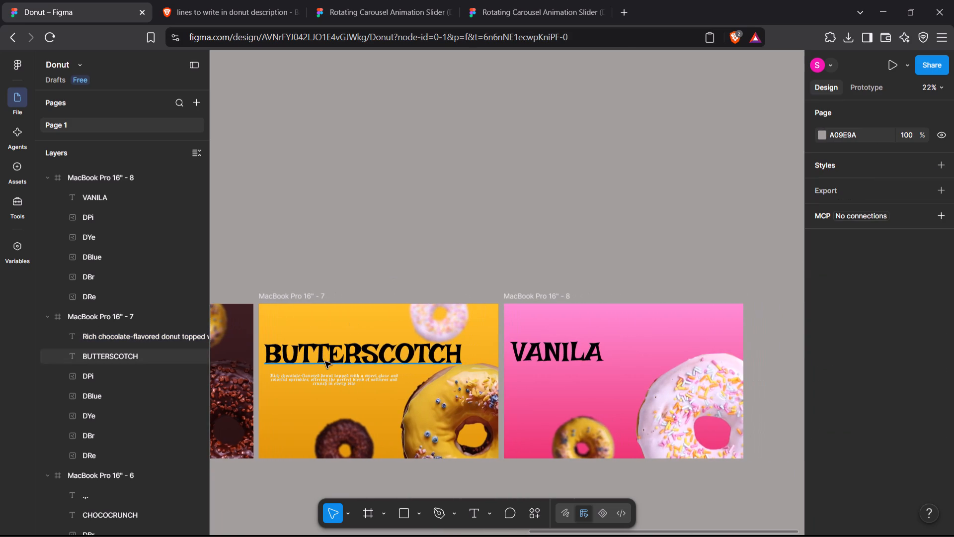
{"action": "left_click", "coordinate": [321, 379]}
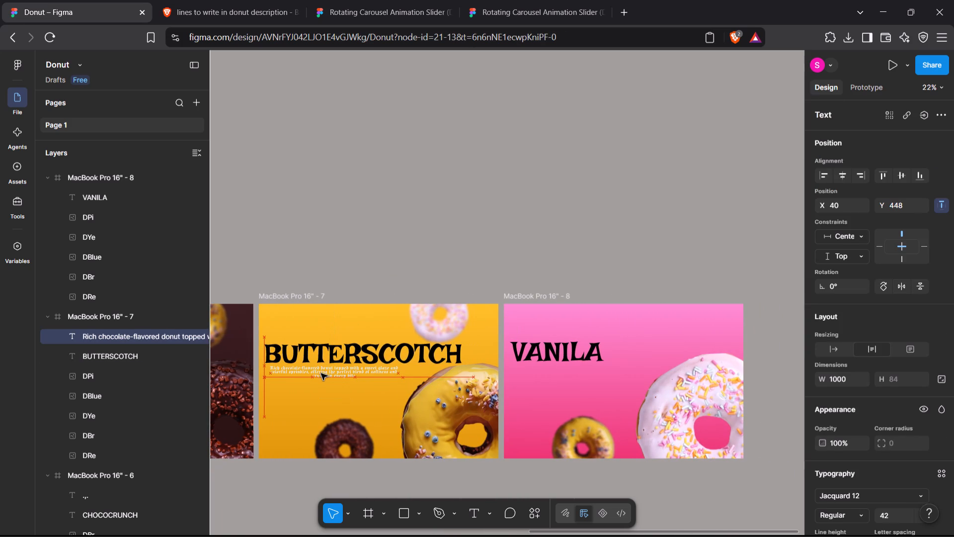
{"action": "left_click", "coordinate": [510, 162]}
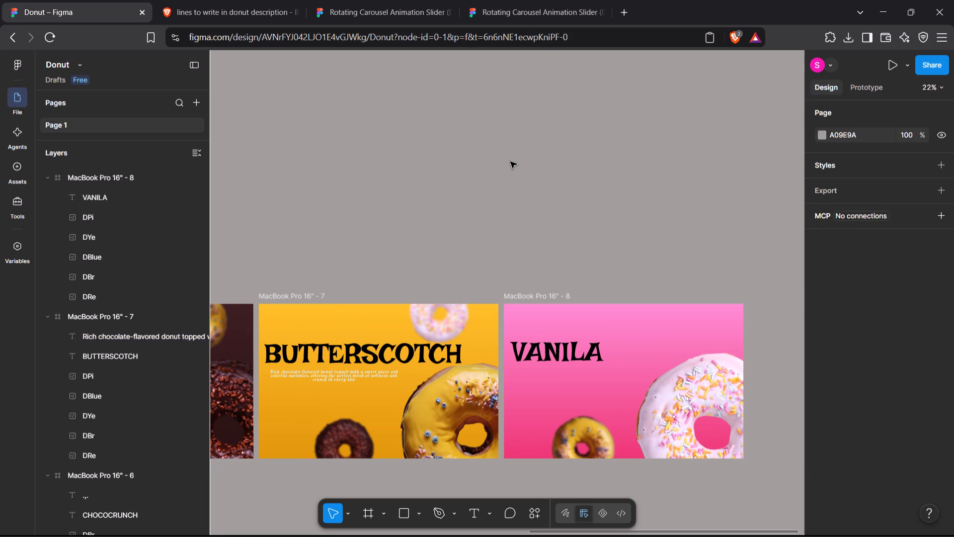
Return to the Rotating Carousel template and look through its frames and Read me section for another usable donut description.
{"action": "left_click", "coordinate": [521, 0]}
{"action": "scroll", "coordinate": [501, 257], "scroll_direction": "down", "scroll_amount": 14}
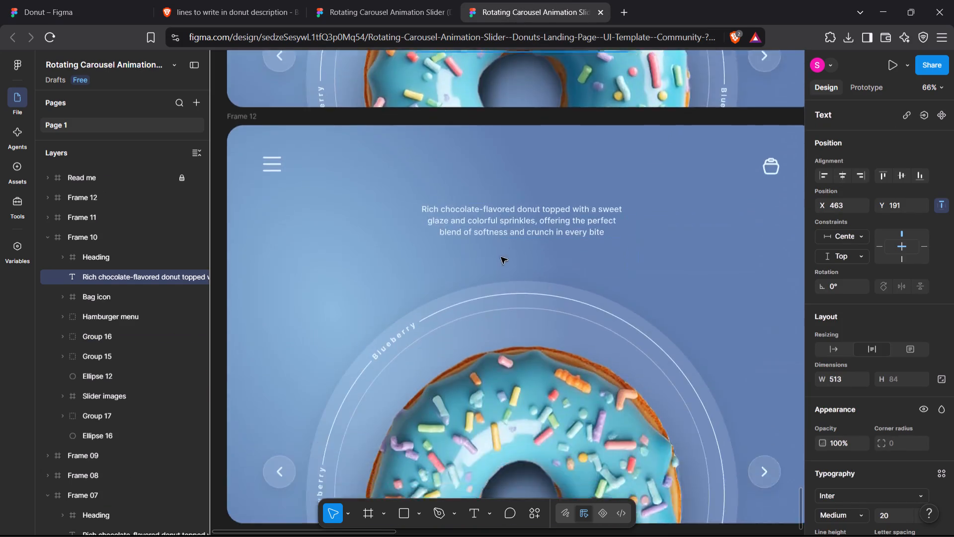
{"action": "scroll", "coordinate": [501, 257], "scroll_direction": "down", "scroll_amount": 3}
{"action": "scroll", "coordinate": [501, 257], "scroll_direction": "up", "scroll_amount": 3}
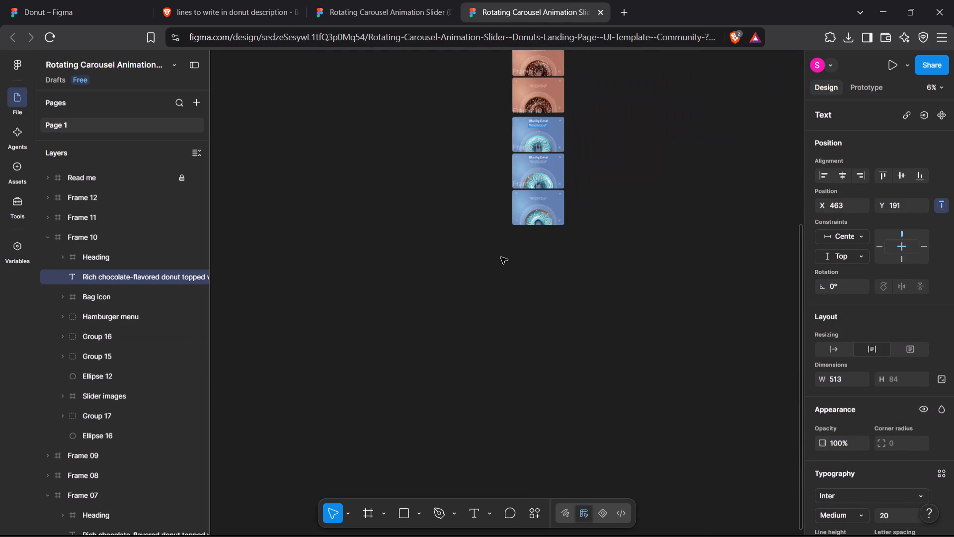
{"action": "scroll", "coordinate": [501, 257], "scroll_direction": "up", "scroll_amount": 8}
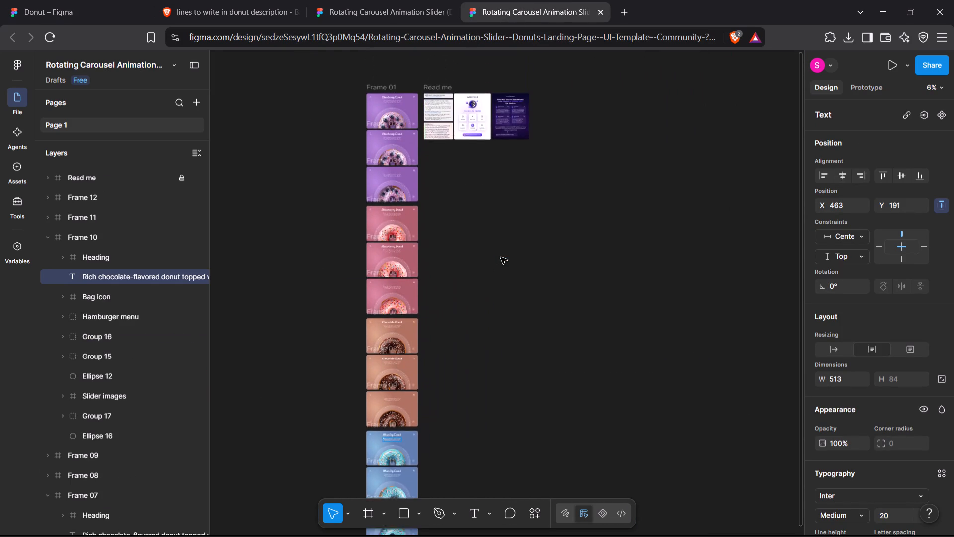
{"action": "scroll", "coordinate": [501, 257], "scroll_direction": "up", "scroll_amount": 7}
{"action": "scroll", "coordinate": [501, 257], "scroll_direction": "right", "scroll_amount": 7}
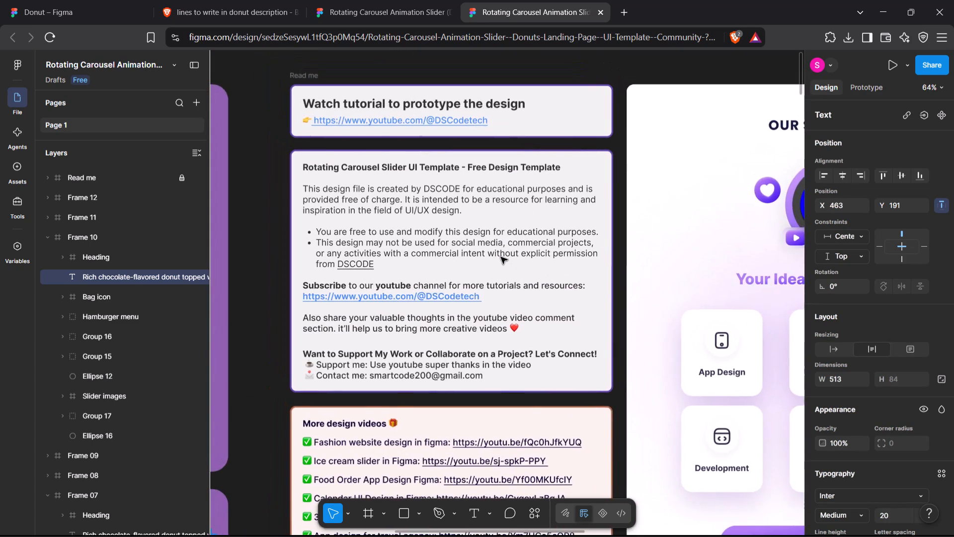
{"action": "scroll", "coordinate": [501, 257], "scroll_direction": "down", "scroll_amount": 2}
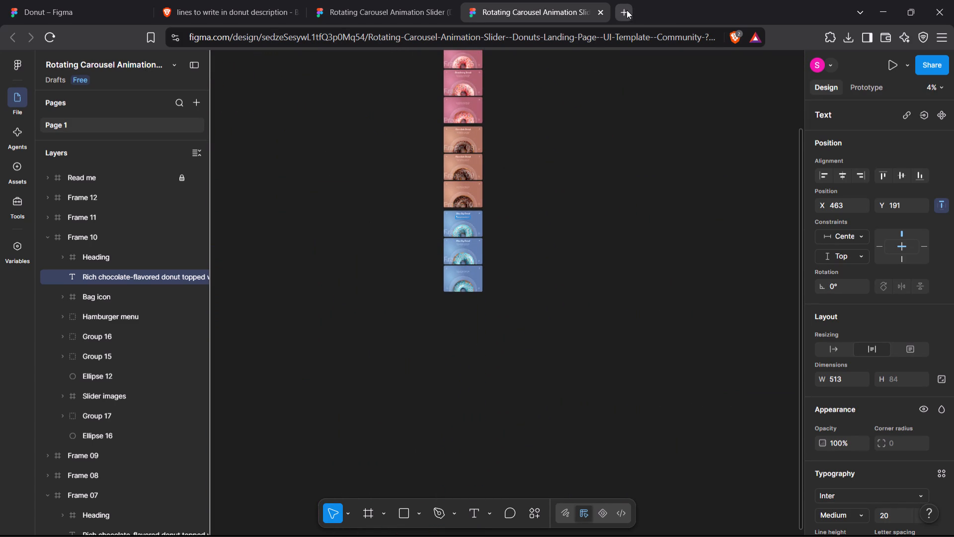
Go back to the Community file results for donut, open the GoNuts App UI Kit page and look over its preview.
{"action": "left_click", "coordinate": [368, 0]}
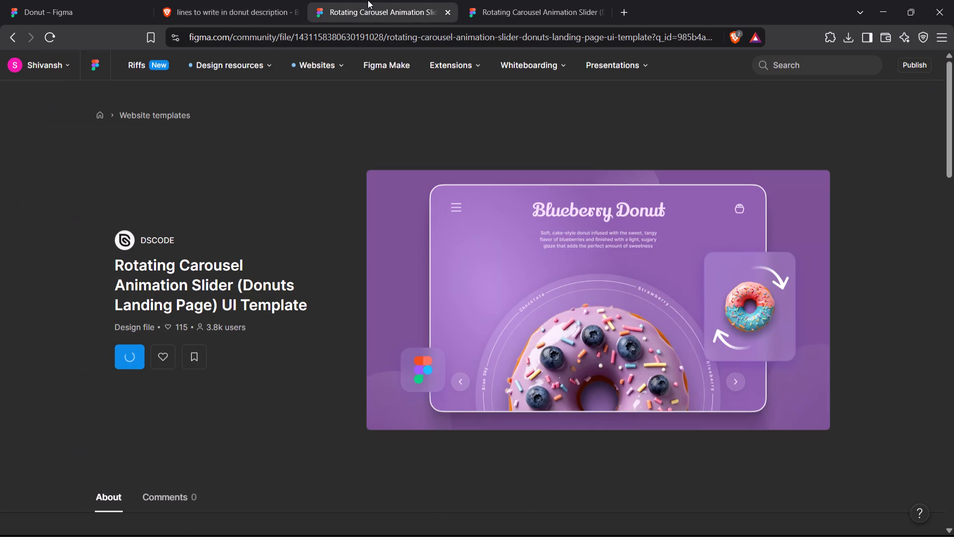
{"action": "scroll", "coordinate": [275, 320], "scroll_direction": "down", "scroll_amount": 8}
{"action": "scroll", "coordinate": [275, 320], "scroll_direction": "up", "scroll_amount": 8}
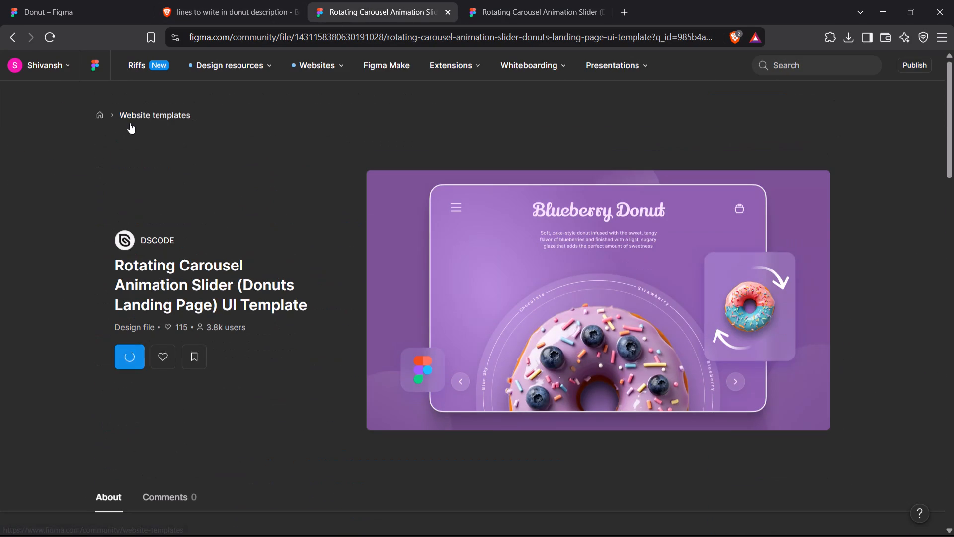
{"action": "scroll", "coordinate": [175, 151], "scroll_direction": "right", "scroll_amount": 9}
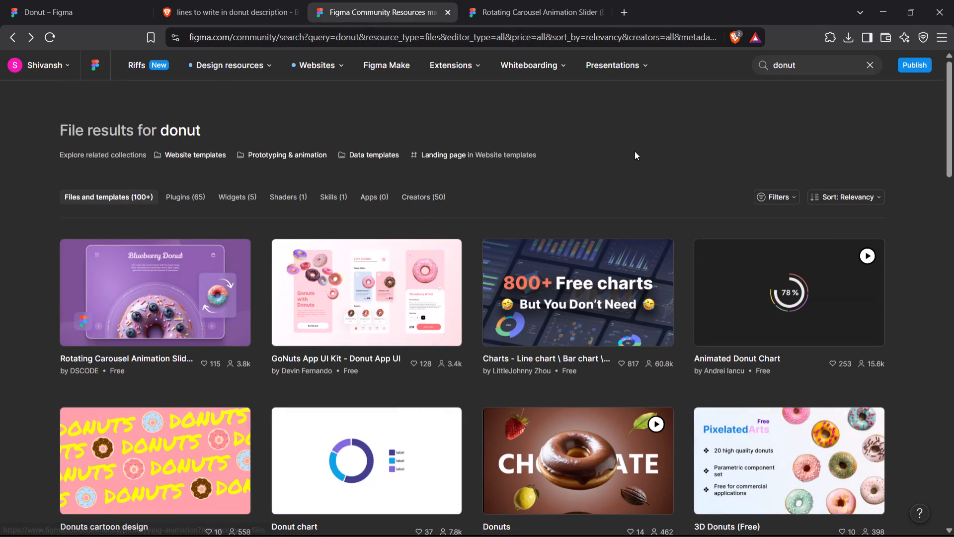
{"action": "left_click", "coordinate": [361, 299]}
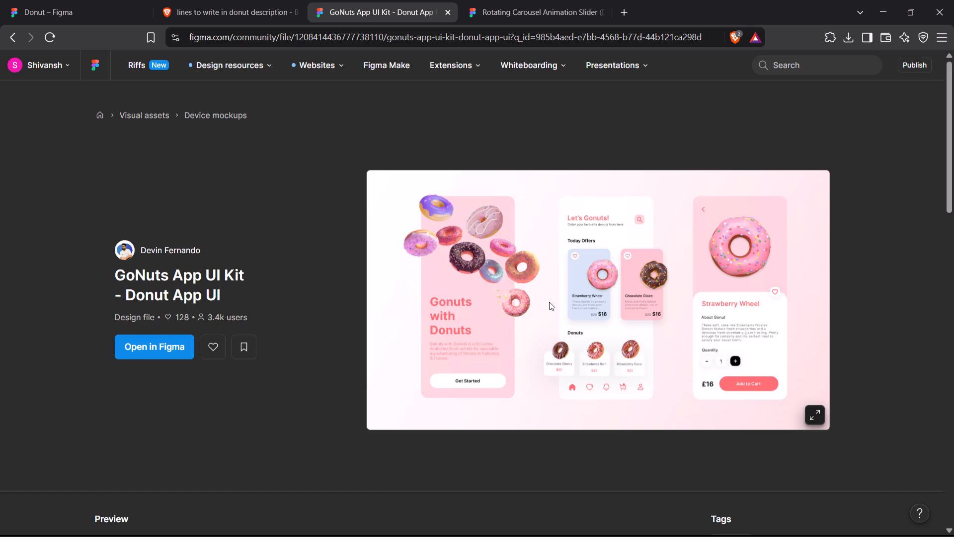
{"action": "scroll", "coordinate": [549, 302], "scroll_direction": "down", "scroll_amount": 5}
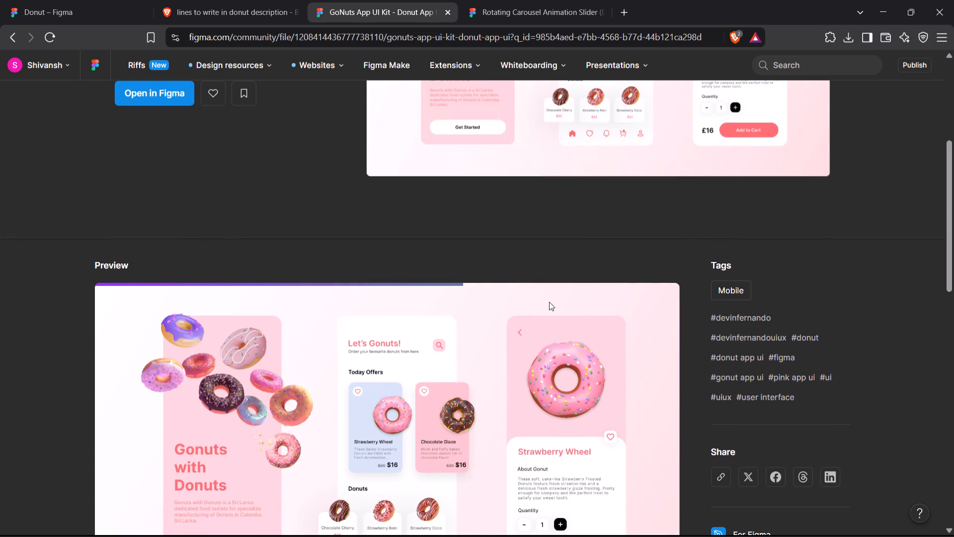
{"action": "scroll", "coordinate": [549, 302], "scroll_direction": "up", "scroll_amount": 1}
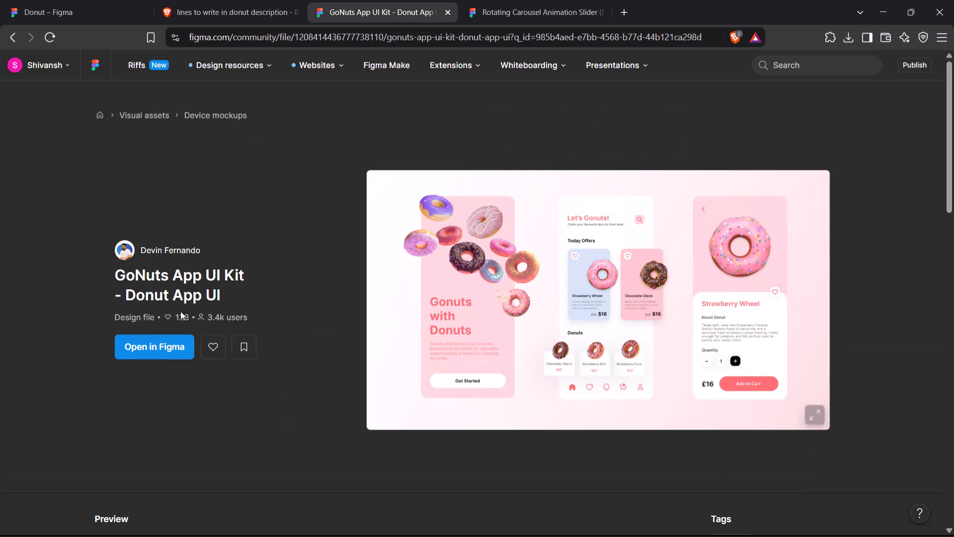
Open the GoNuts App UI Kit as a Figma design file and close the Rotating Carousel template.
{"action": "left_click", "coordinate": [152, 347]}
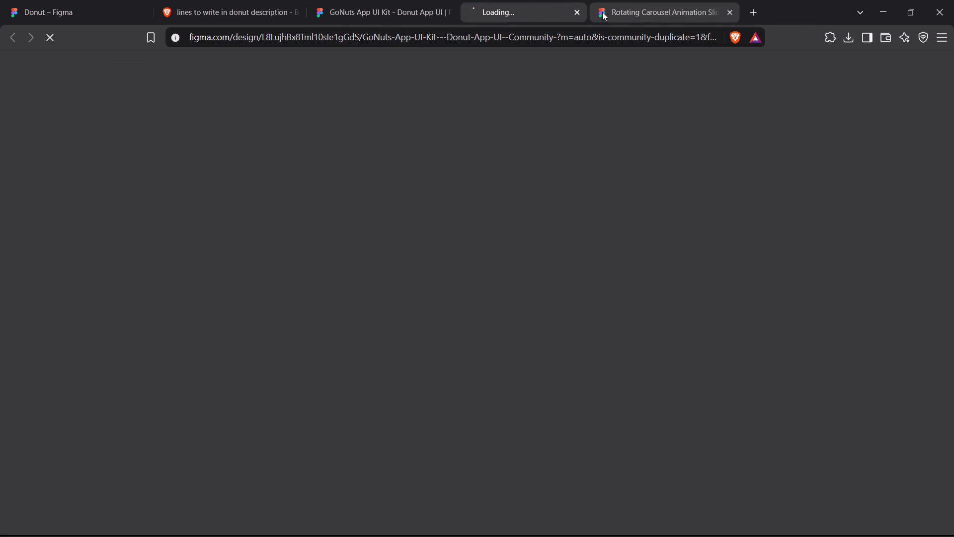
{"action": "left_click", "coordinate": [753, 12]}
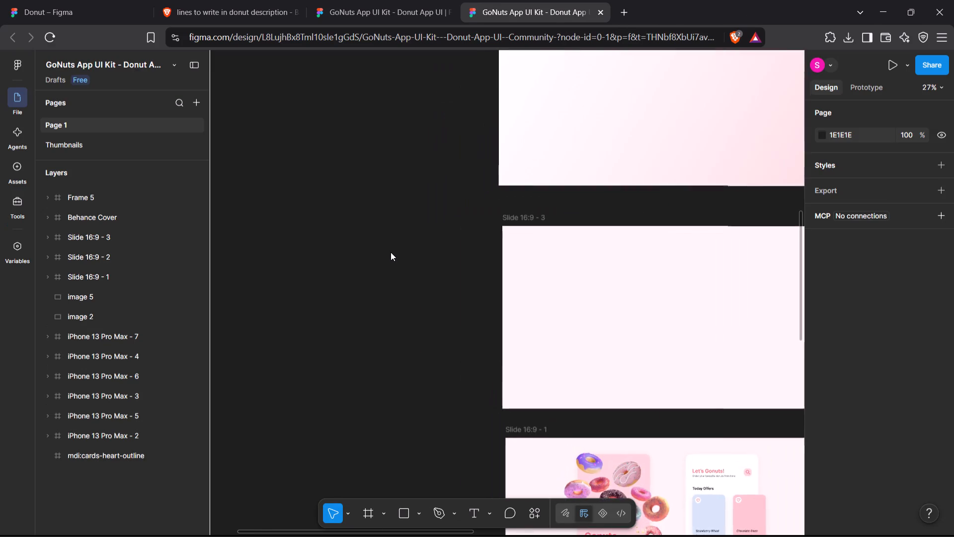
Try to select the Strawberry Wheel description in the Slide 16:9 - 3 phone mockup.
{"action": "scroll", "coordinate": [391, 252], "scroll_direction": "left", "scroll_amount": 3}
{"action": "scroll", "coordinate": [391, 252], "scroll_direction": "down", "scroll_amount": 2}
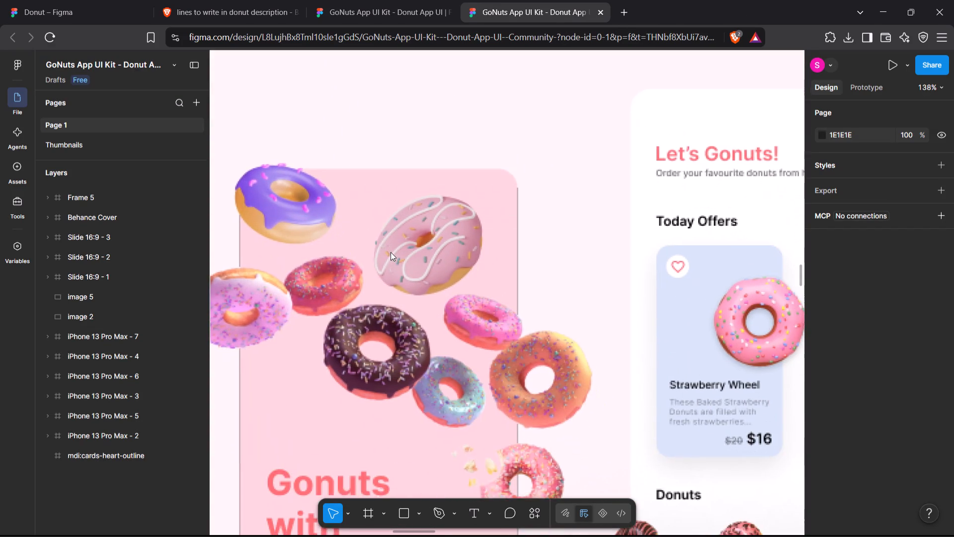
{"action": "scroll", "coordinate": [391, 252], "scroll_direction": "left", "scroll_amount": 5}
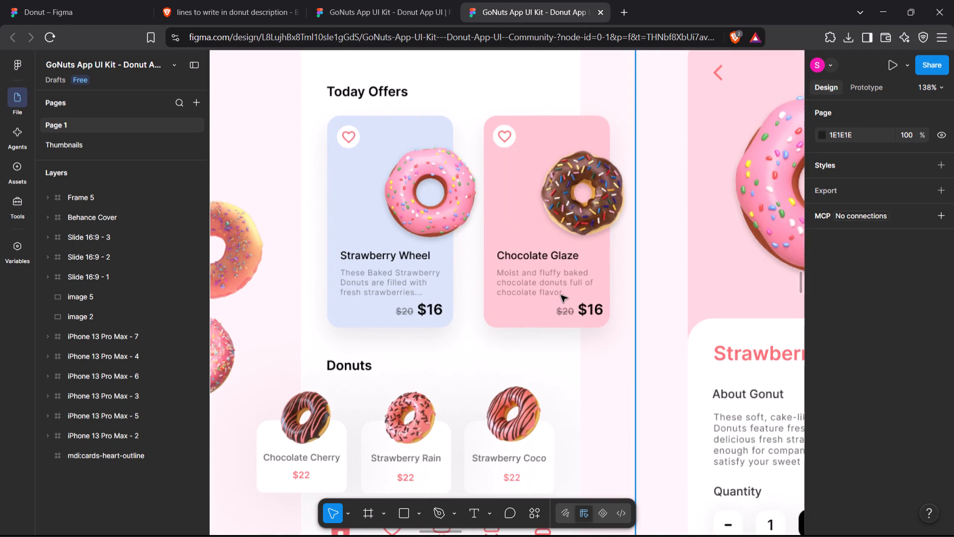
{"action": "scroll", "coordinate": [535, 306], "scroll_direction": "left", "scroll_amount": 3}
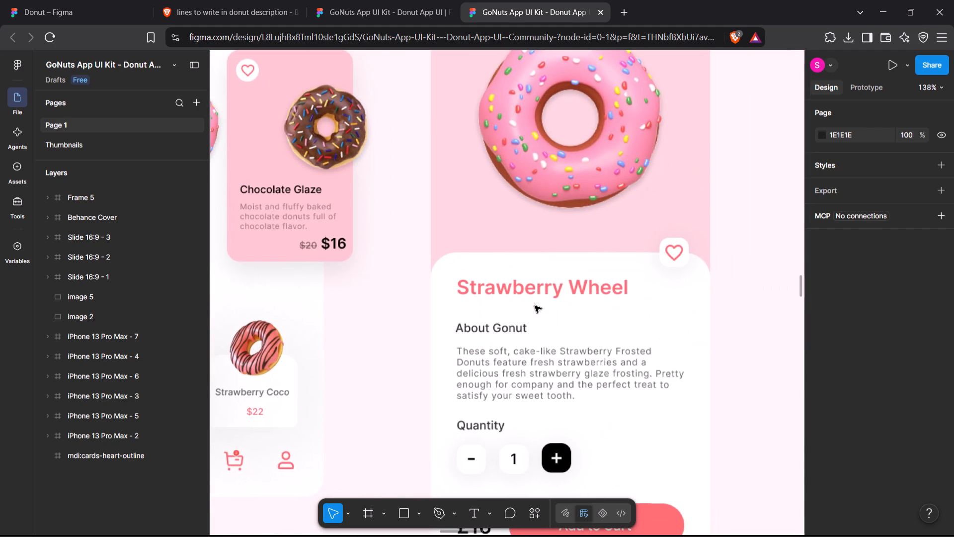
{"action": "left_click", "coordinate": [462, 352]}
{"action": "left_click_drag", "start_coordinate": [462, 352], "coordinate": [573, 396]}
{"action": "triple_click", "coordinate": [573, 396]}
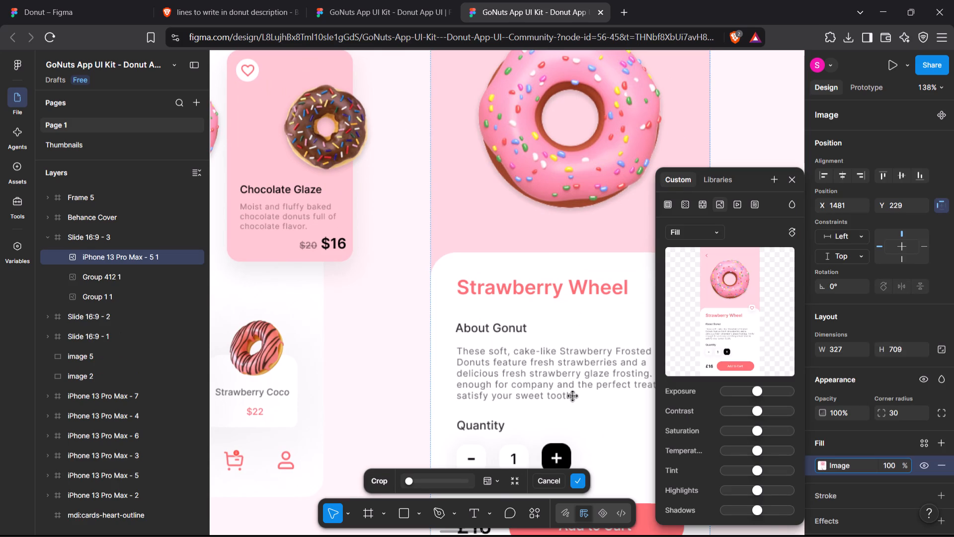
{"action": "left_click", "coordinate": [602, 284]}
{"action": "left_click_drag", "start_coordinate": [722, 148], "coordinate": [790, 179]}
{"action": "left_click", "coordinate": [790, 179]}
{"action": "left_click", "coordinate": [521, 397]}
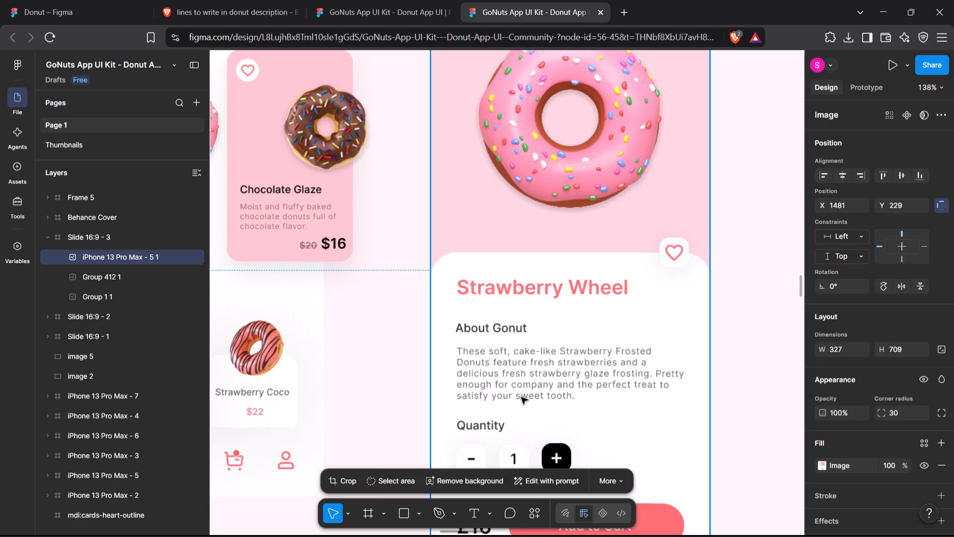
Copy the Strawberry Wheel description text from the iPhone 13 Pro Max - 4 frame.
{"action": "scroll", "coordinate": [669, 315], "scroll_direction": "left", "scroll_amount": 7}
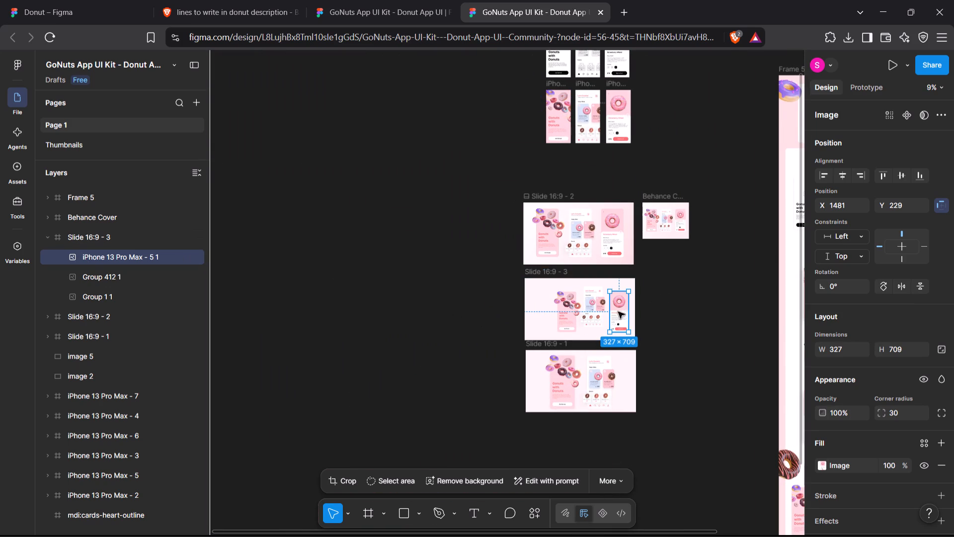
{"action": "scroll", "coordinate": [613, 170], "scroll_direction": "up", "scroll_amount": 3}
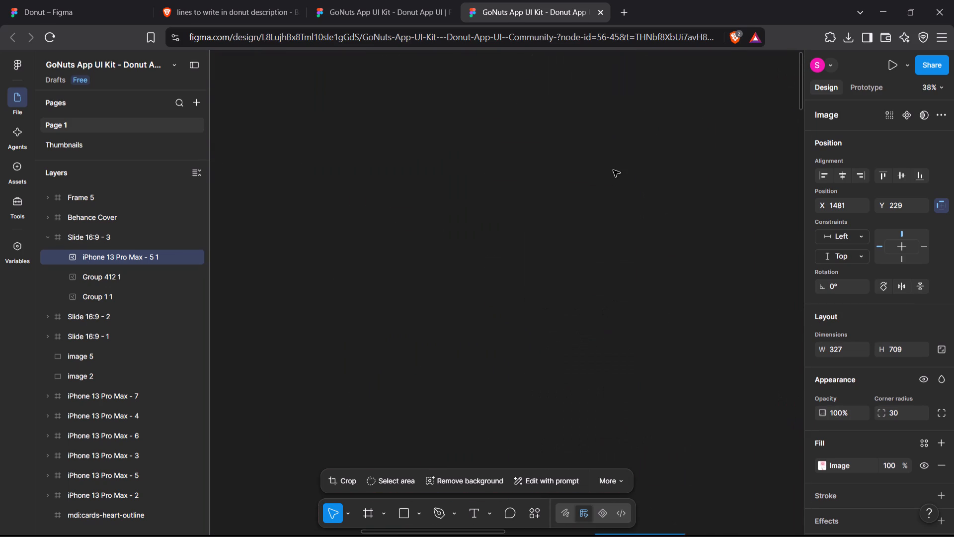
{"action": "scroll", "coordinate": [613, 170], "scroll_direction": "down", "scroll_amount": 11}
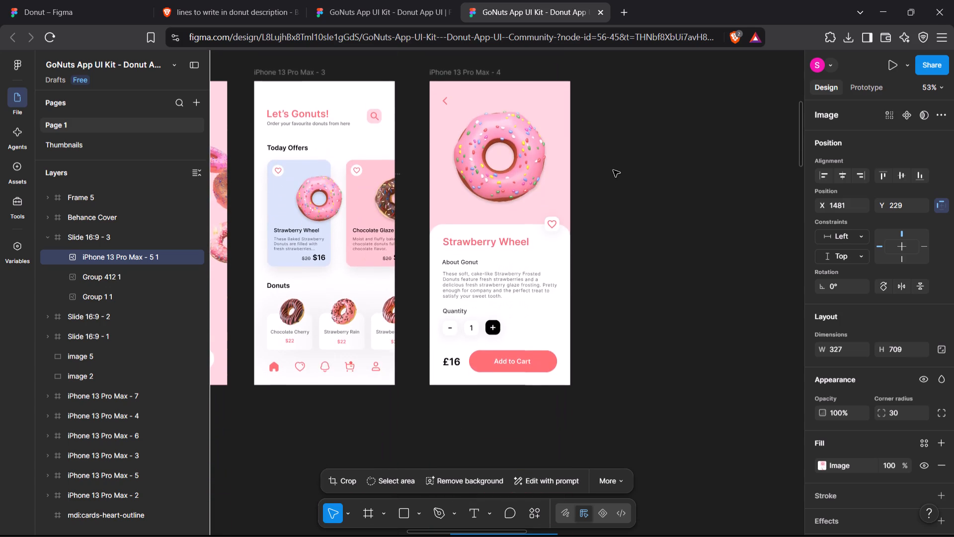
{"action": "scroll", "coordinate": [613, 170], "scroll_direction": "down", "scroll_amount": 1}
{"action": "scroll", "coordinate": [613, 170], "scroll_direction": "right", "scroll_amount": 2}
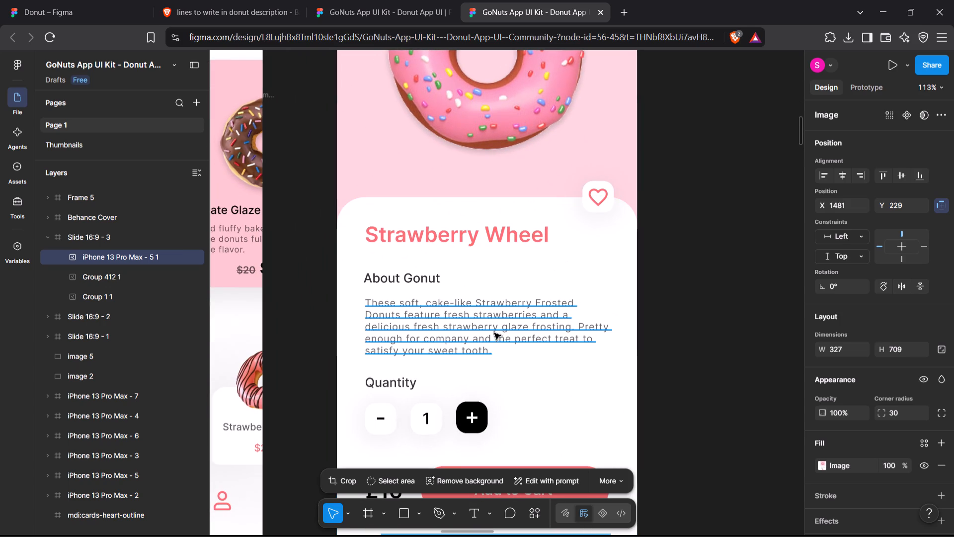
{"action": "left_click", "coordinate": [492, 340]}
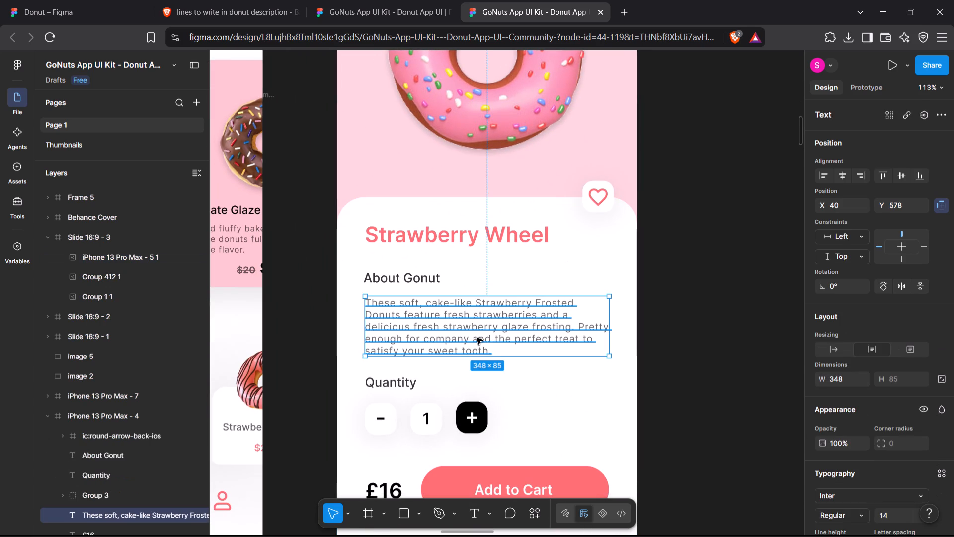
{"action": "key", "text": "ctrl+c"}
Paste the copied description into the Donut file and place it beneath the VANILA title in frame MacBook Pro 16" - 8.
{"action": "left_click", "coordinate": [87, 0]}
{"action": "left_click", "coordinate": [362, 128]}
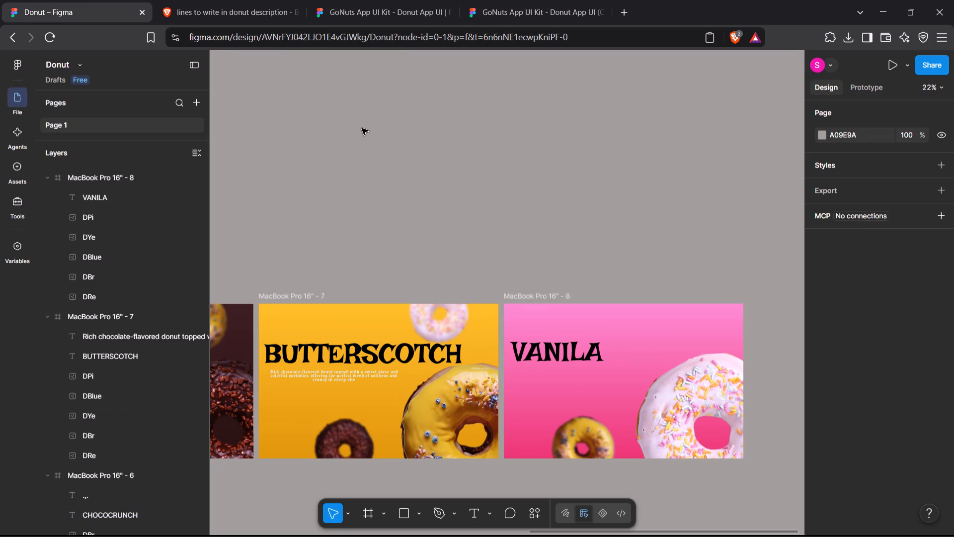
{"action": "key", "text": "ctrl+v"}
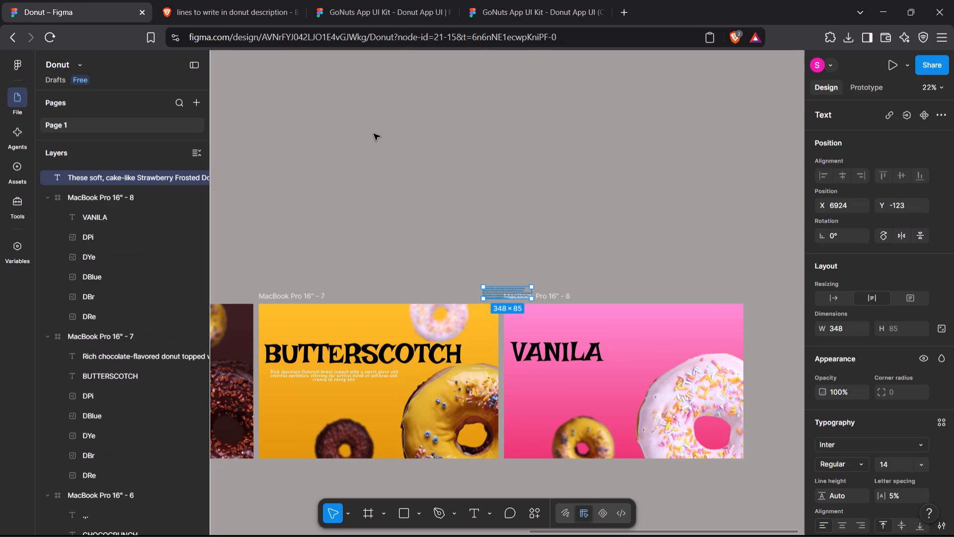
{"action": "left_click_drag", "start_coordinate": [503, 292], "coordinate": [321, 399]}
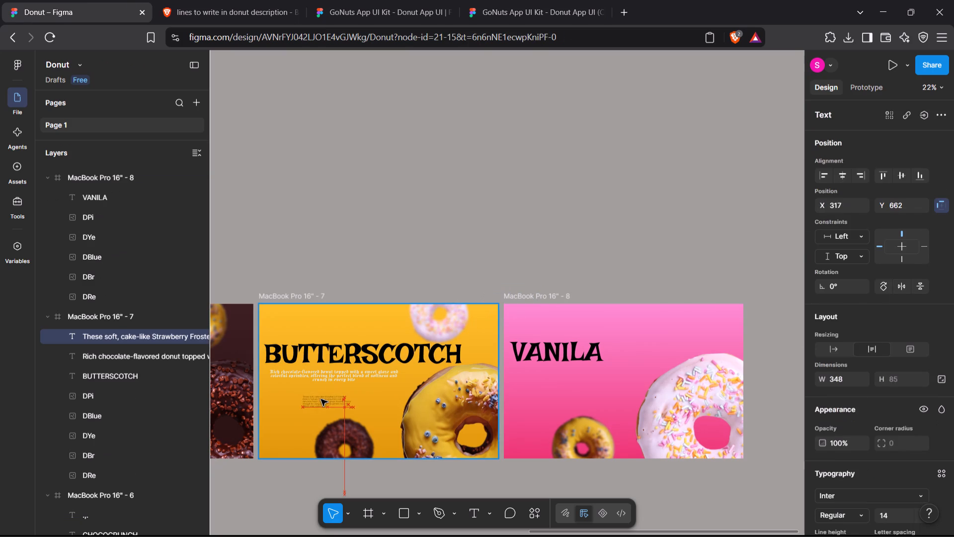
{"action": "left_click_drag", "start_coordinate": [321, 399], "coordinate": [552, 377]}
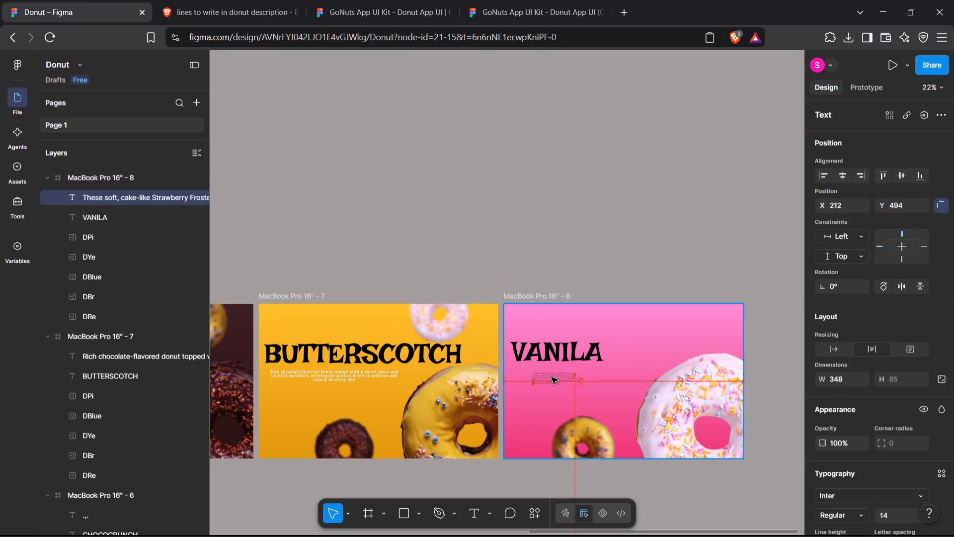
{"action": "left_click_drag", "start_coordinate": [552, 377], "coordinate": [548, 374]}
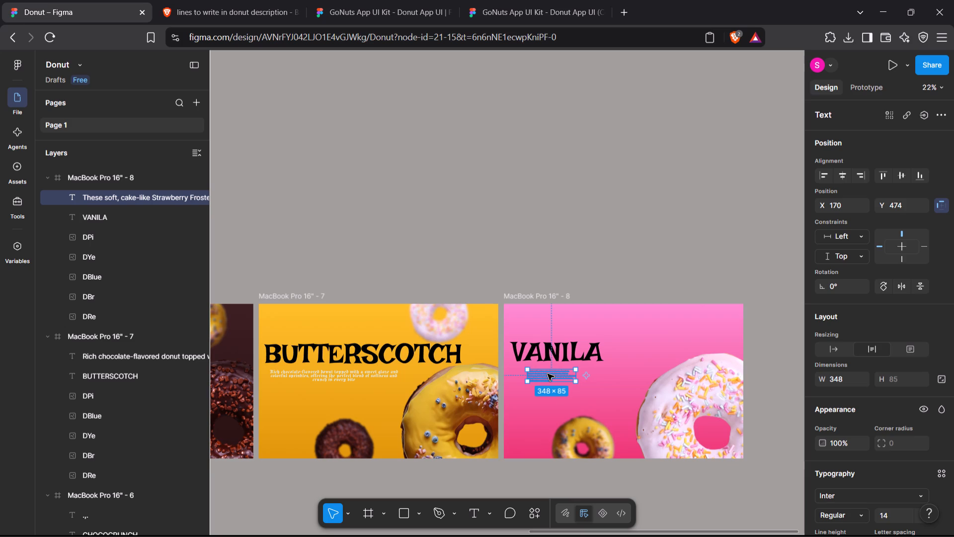
Set the VANILA description's font size to 42 and widen its text box to about 1454.
{"action": "left_click", "coordinate": [900, 516]}
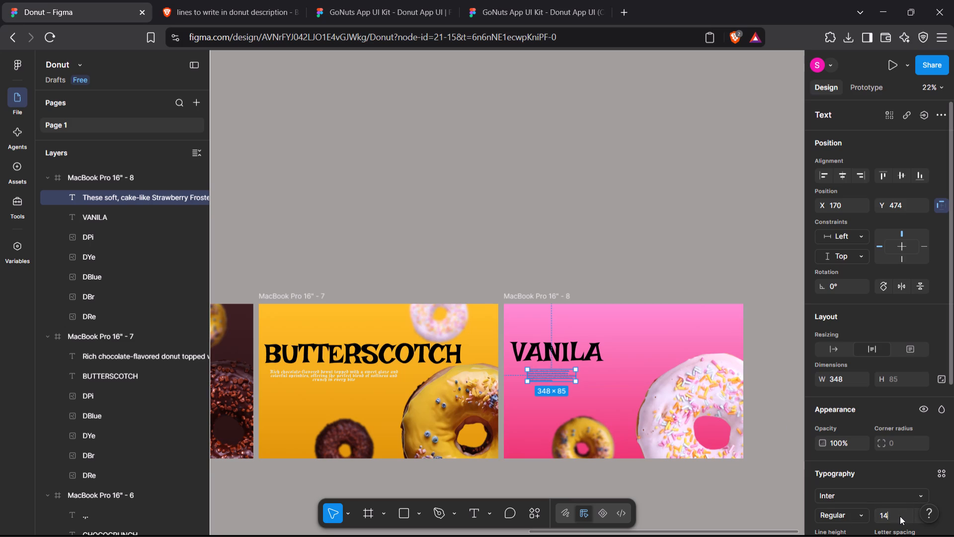
{"action": "key", "text": "BackSpace"}
{"action": "type", "text": "42"}
{"action": "key", "text": "Return"}
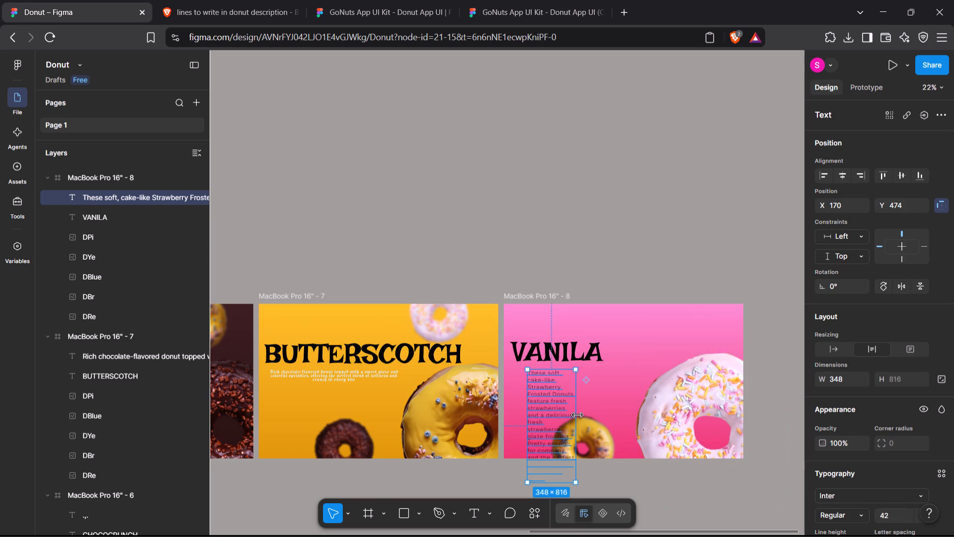
{"action": "left_click_drag", "start_coordinate": [577, 415], "coordinate": [709, 378]}
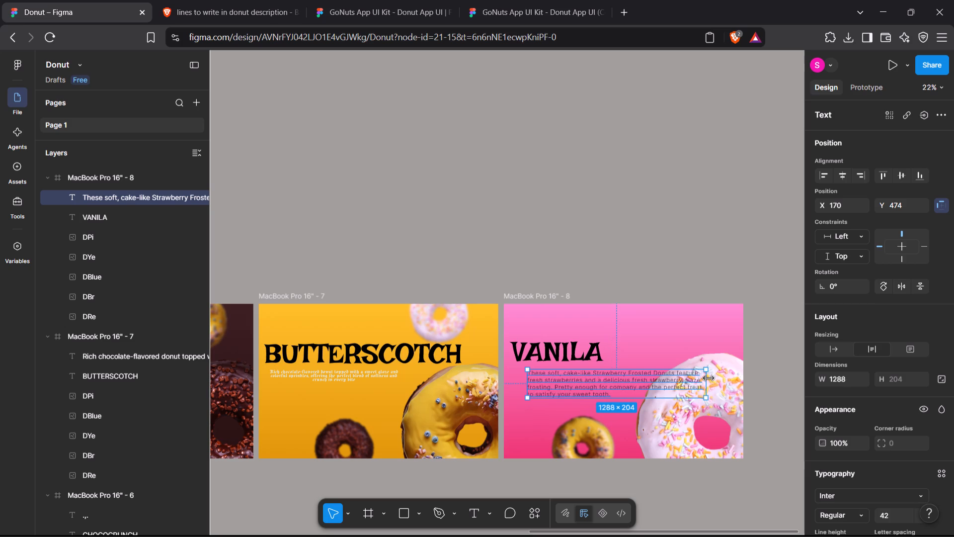
{"action": "left_click_drag", "start_coordinate": [709, 378], "coordinate": [728, 376]}
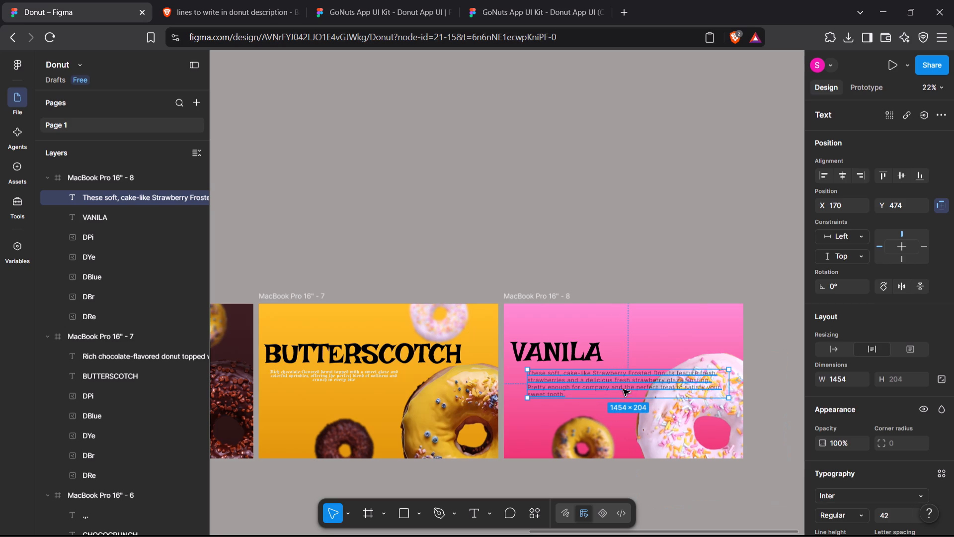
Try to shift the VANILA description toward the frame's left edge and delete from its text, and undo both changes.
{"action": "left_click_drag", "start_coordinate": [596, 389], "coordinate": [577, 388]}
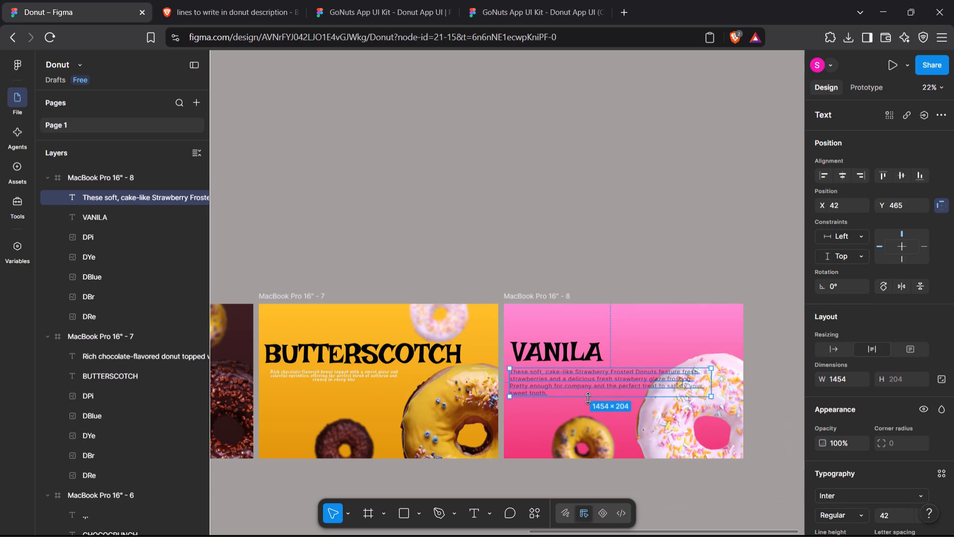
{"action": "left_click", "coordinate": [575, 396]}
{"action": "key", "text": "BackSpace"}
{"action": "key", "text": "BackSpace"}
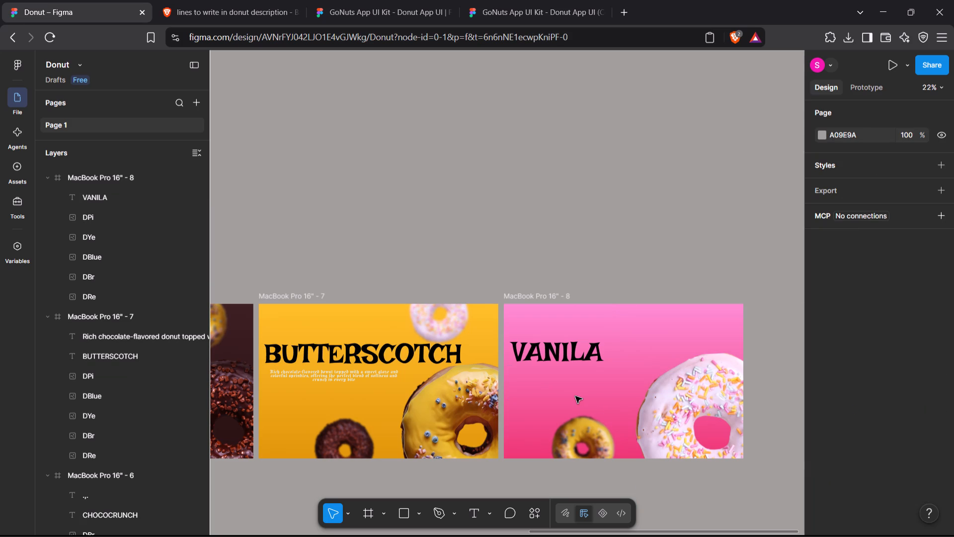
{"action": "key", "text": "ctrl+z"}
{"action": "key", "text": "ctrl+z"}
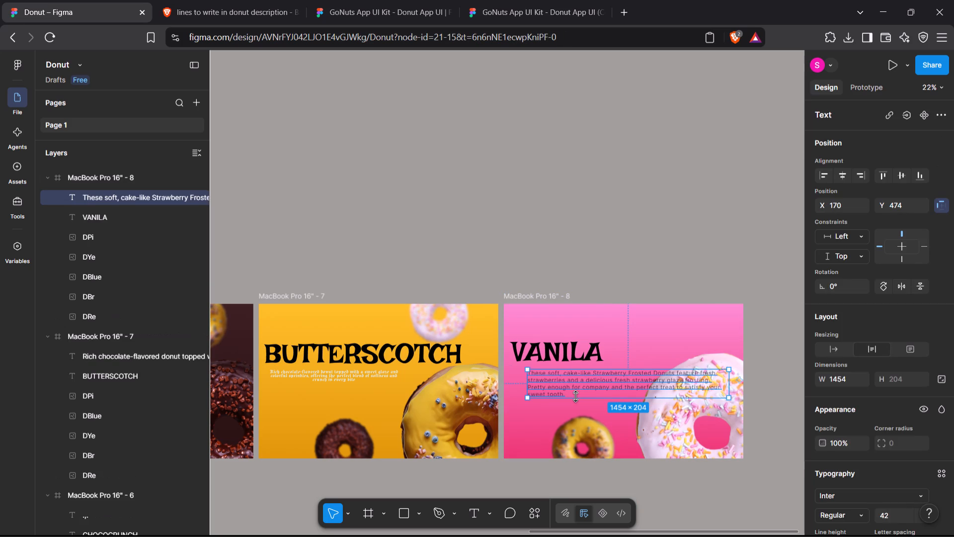
Delete the last sentence of the VANILA description, starting at "Pretty enough", so the text ends with "strawberry glaze frosting.".
{"action": "left_click", "coordinate": [575, 396]}
{"action": "triple_click", "coordinate": [571, 391]}
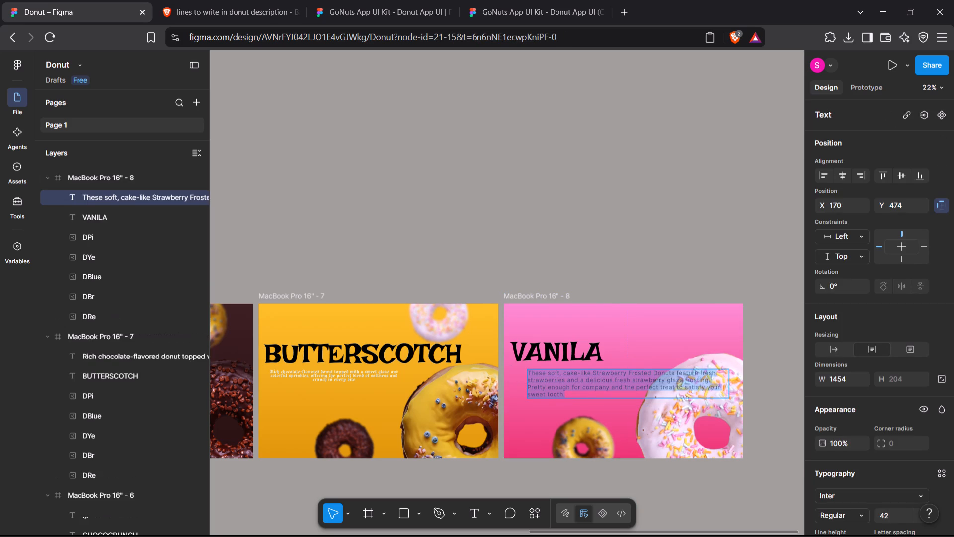
{"action": "left_click", "coordinate": [566, 393]}
{"action": "key", "text": "BackSpace"}
{"action": "key", "text": "BackSpace"}
{"action": "key", "text": "BackSpace"}
{"action": "key", "text": "BackSpace"}
{"action": "key", "text": "BackSpace"}
{"action": "key", "text": "BackSpace"}
{"action": "key", "text": "BackSpace"}
{"action": "key", "text": "BackSpace"}
{"action": "key", "text": "BackSpace"}
{"action": "key", "text": "BackSpace"}
{"action": "key", "text": "BackSpace"}
{"action": "key", "text": "BackSpace"}
{"action": "key", "text": "BackSpace"}
{"action": "key", "text": "BackSpace"}
{"action": "key", "text": "BackSpace"}
{"action": "key", "text": "BackSpace"}
{"action": "key", "text": "BackSpace"}
{"action": "key", "text": "BackSpace"}
{"action": "key", "text": "BackSpace"}
{"action": "key", "text": "BackSpace"}
{"action": "key", "text": "BackSpace"}
{"action": "key", "text": "BackSpace"}
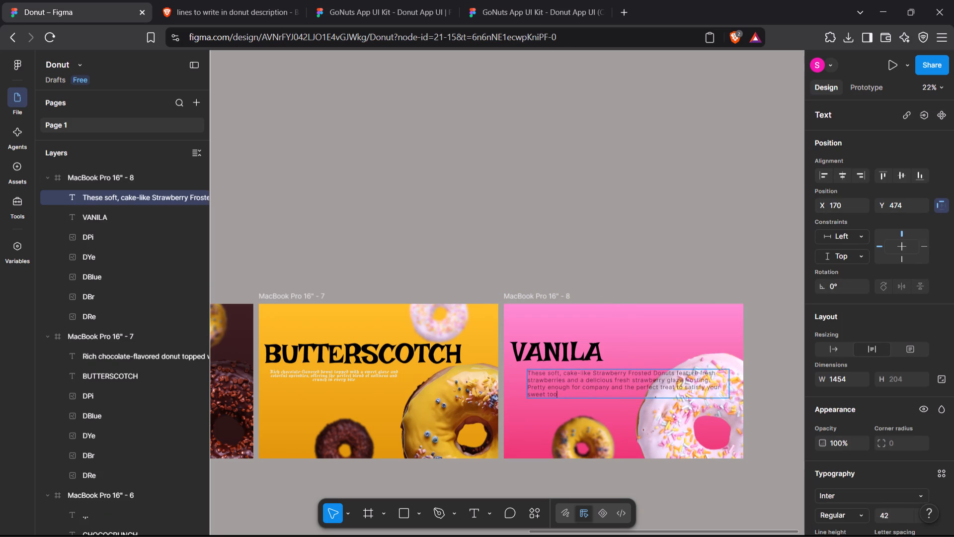
{"action": "key", "text": "BackSpace"}
{"action": "key", "text": "BackSpace"}
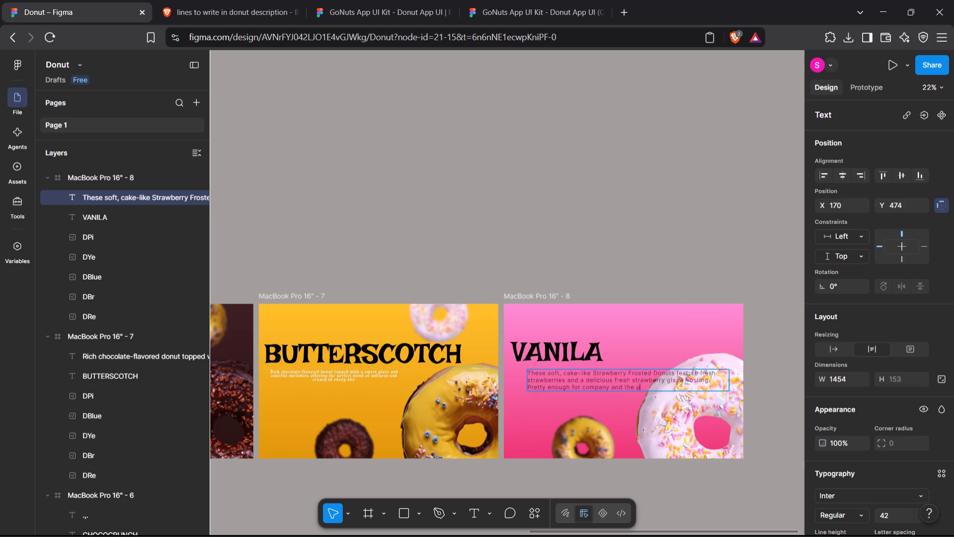
{"action": "key", "text": "BackSpace"}
{"action": "key", "text": "BackSpace"}
{"action": "key", "text": "BackSpace"}
{"action": "key", "text": "BackSpace"}
{"action": "key", "text": "BackSpace"}
{"action": "key", "text": "BackSpace"}
{"action": "key", "text": "BackSpace"}
{"action": "key", "text": "BackSpace"}
{"action": "key", "text": "BackSpace"}
{"action": "key", "text": "BackSpace"}
{"action": "key", "text": "BackSpace"}
{"action": "key", "text": "BackSpace"}
{"action": "key", "text": "BackSpace"}
{"action": "key", "text": "BackSpace"}
{"action": "key", "text": "BackSpace"}
{"action": "key", "text": "BackSpace"}
{"action": "key", "text": "BackSpace"}
{"action": "key", "text": "BackSpace"}
{"action": "key", "text": "BackSpace"}
{"action": "key", "text": "BackSpace"}
{"action": "key", "text": "BackSpace"}
{"action": "key", "text": "BackSpace"}
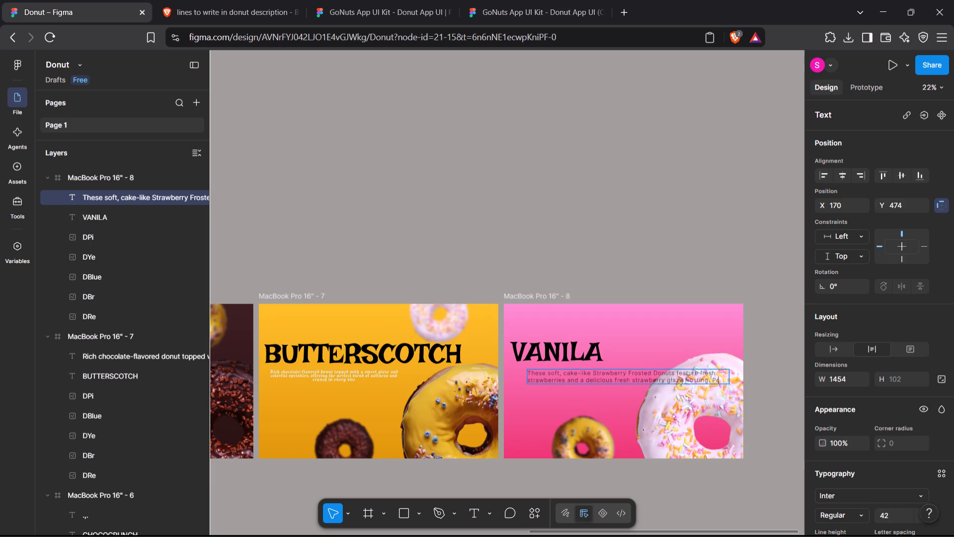
{"action": "key", "text": "BackSpace"}
{"action": "key", "text": "BackSpace"}
{"action": "left_click", "coordinate": [523, 261]}
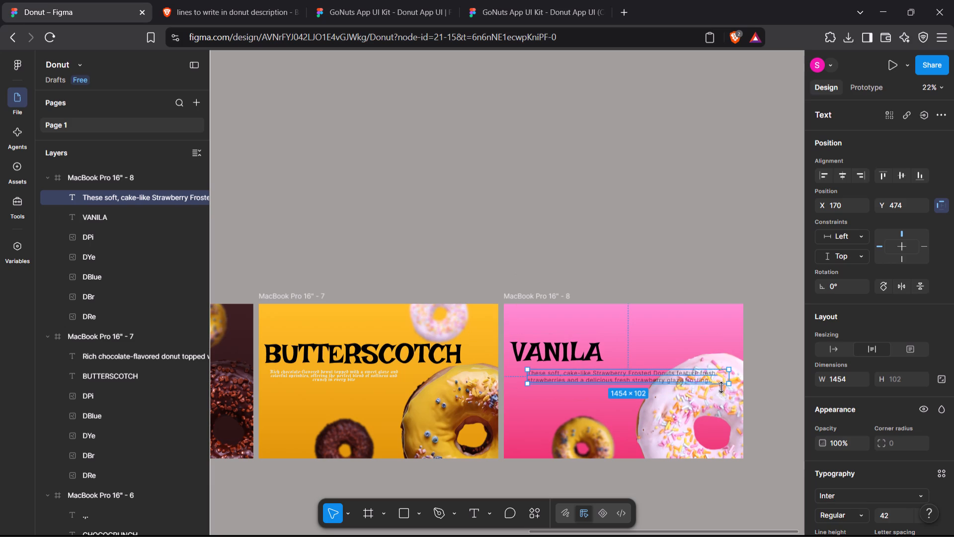
Narrow the VANILA description's text box to about 1086 wide so the text wraps onto three lines.
{"action": "left_click_drag", "start_coordinate": [729, 376], "coordinate": [670, 383]}
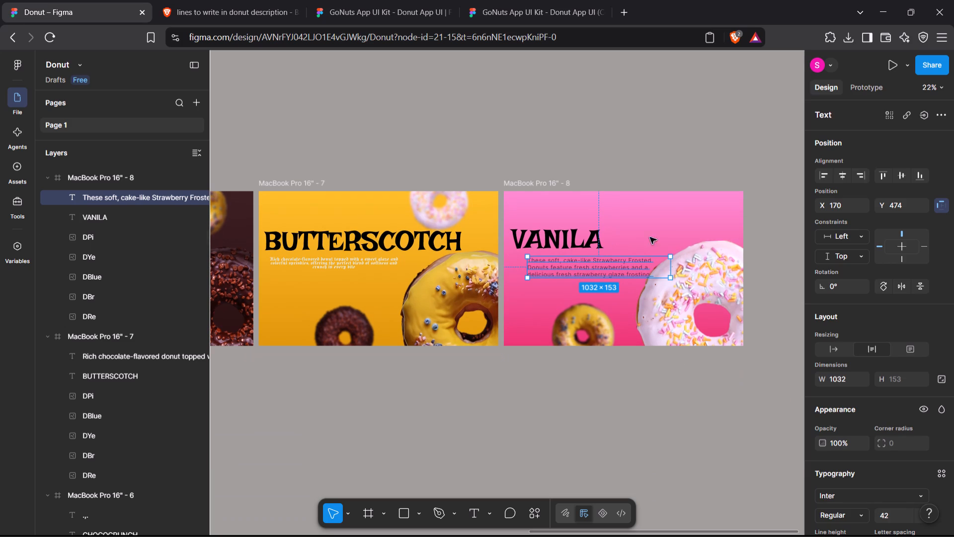
{"action": "left_click_drag", "start_coordinate": [670, 269], "coordinate": [672, 269]}
{"action": "left_click_drag", "start_coordinate": [672, 269], "coordinate": [678, 269]}
{"action": "left_click", "coordinate": [652, 94]}
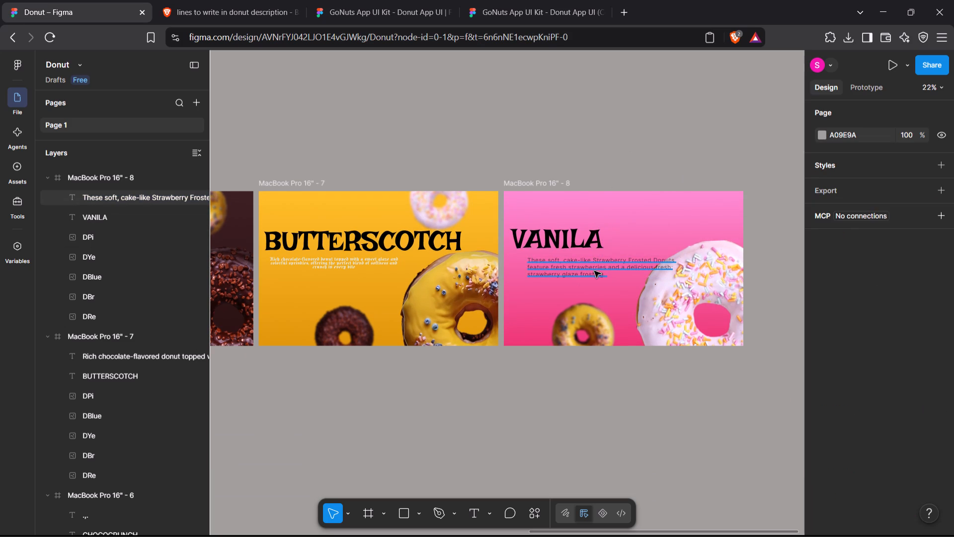
Move the VANILA description to about X 43, Y 467, aligned beneath the title near the frame's left edge.
{"action": "left_click", "coordinate": [594, 271]}
{"action": "left_click_drag", "start_coordinate": [603, 269], "coordinate": [585, 268]}
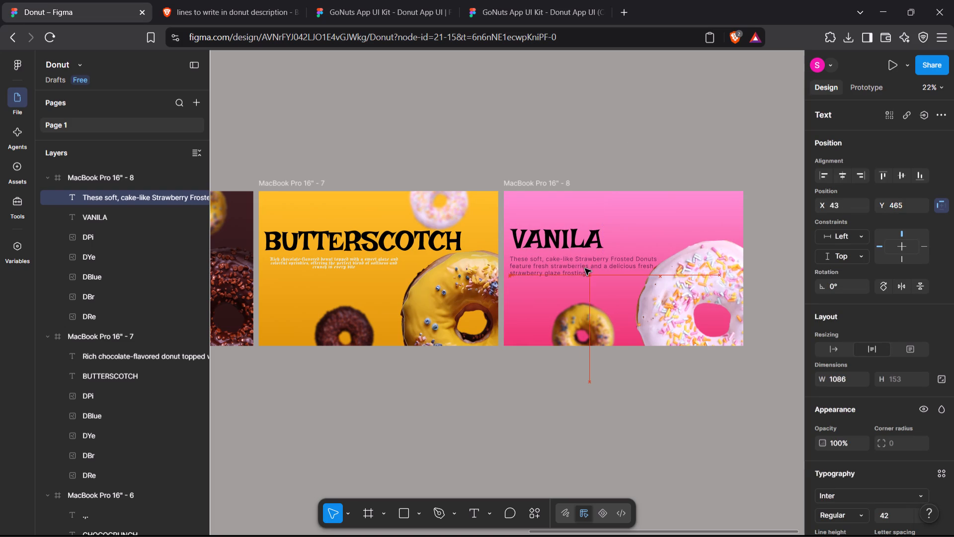
{"action": "left_click_drag", "start_coordinate": [585, 268], "coordinate": [585, 269]}
Change the font of the VANILA description from Inter to Jacquard 12.
{"action": "triple_click", "coordinate": [585, 269]}
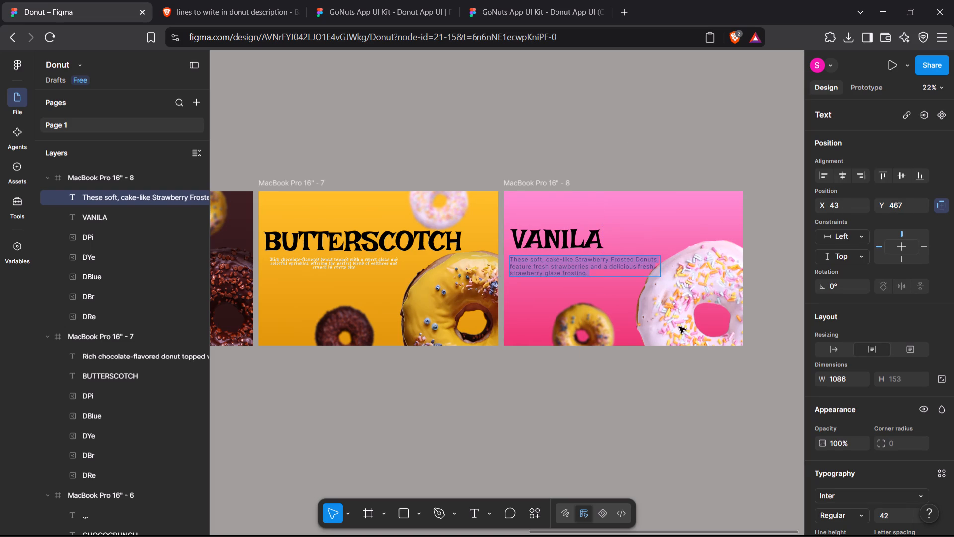
{"action": "scroll", "coordinate": [791, 435], "scroll_direction": "down", "scroll_amount": 1}
{"action": "left_click", "coordinate": [846, 492]}
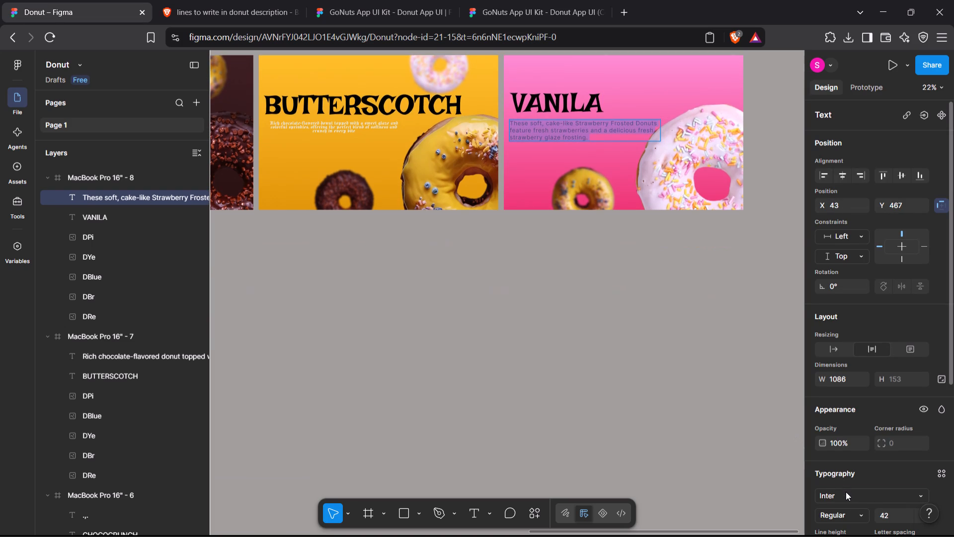
{"action": "scroll", "coordinate": [715, 445], "scroll_direction": "down", "scroll_amount": 2}
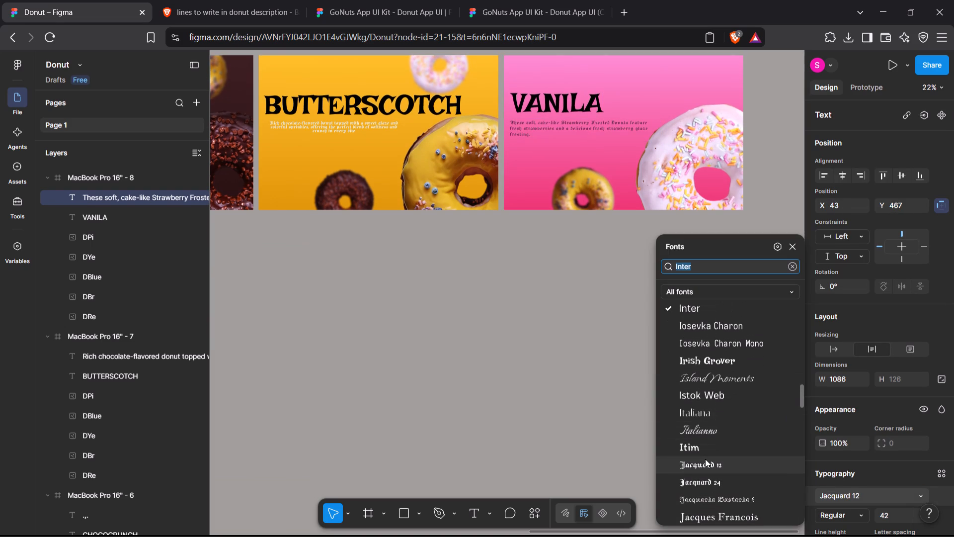
{"action": "left_click", "coordinate": [705, 459]}
{"action": "left_click", "coordinate": [618, 357]}
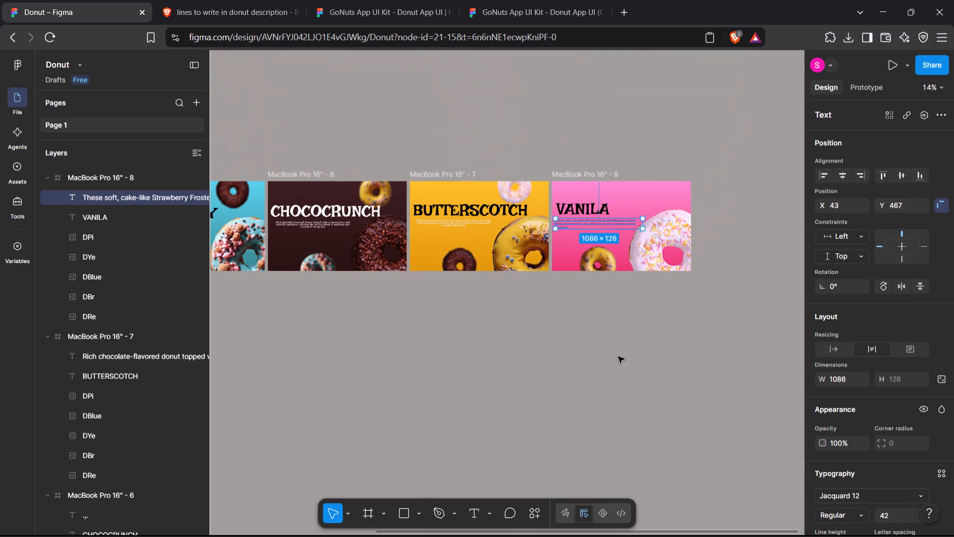
Switch to prototyping and move the RED VELVET frame away from the BLUEBERRY frame to widen the gap between them.
{"action": "scroll", "coordinate": [618, 357], "scroll_direction": "right", "scroll_amount": 4}
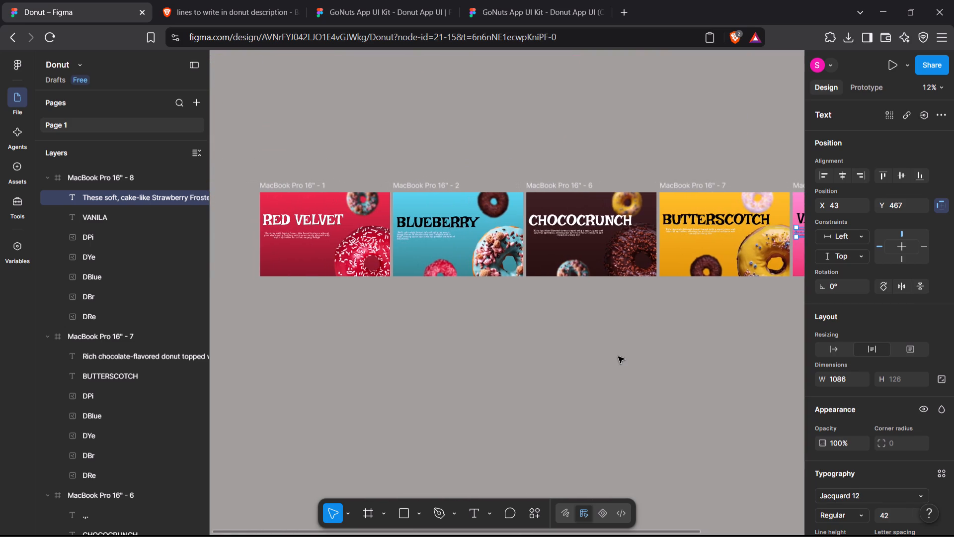
{"action": "left_click", "coordinate": [861, 86]}
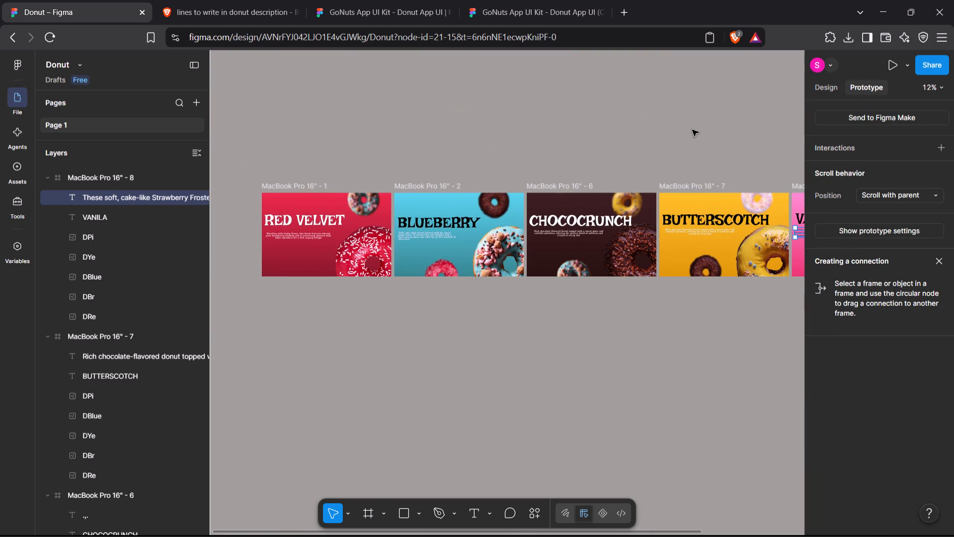
{"action": "scroll", "coordinate": [430, 136], "scroll_direction": "right", "scroll_amount": 2}
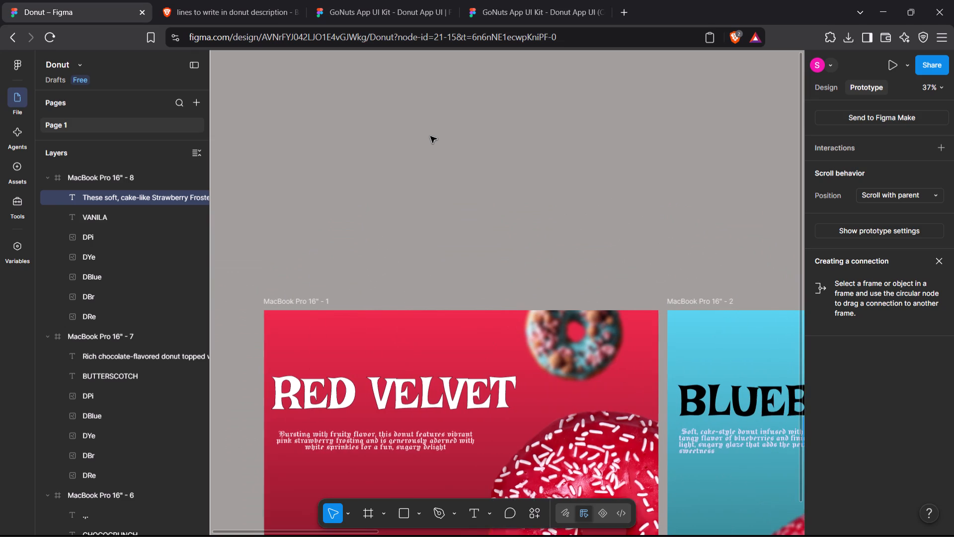
{"action": "scroll", "coordinate": [430, 136], "scroll_direction": "right", "scroll_amount": 1}
{"action": "left_click", "coordinate": [296, 299]}
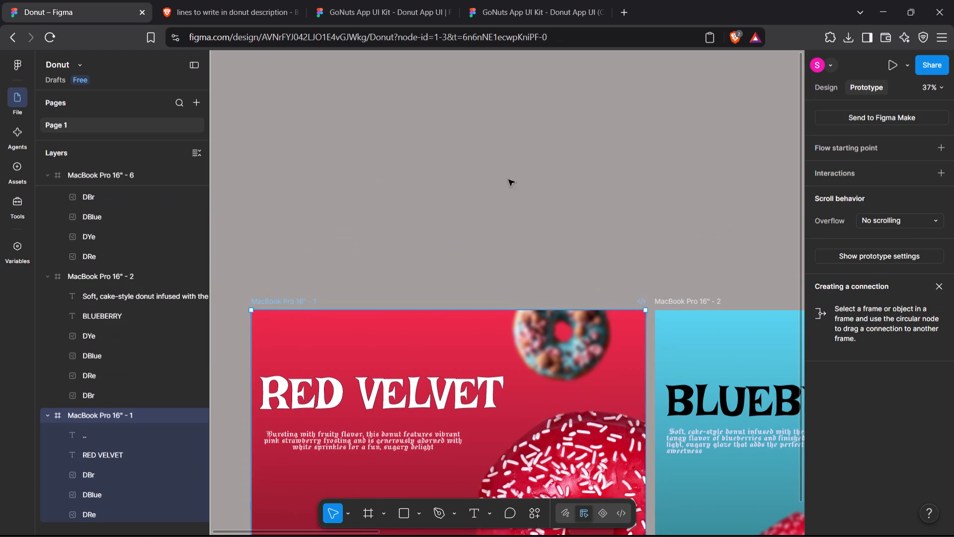
{"action": "triple_click", "coordinate": [870, 83]}
{"action": "double_click", "coordinate": [870, 83]}
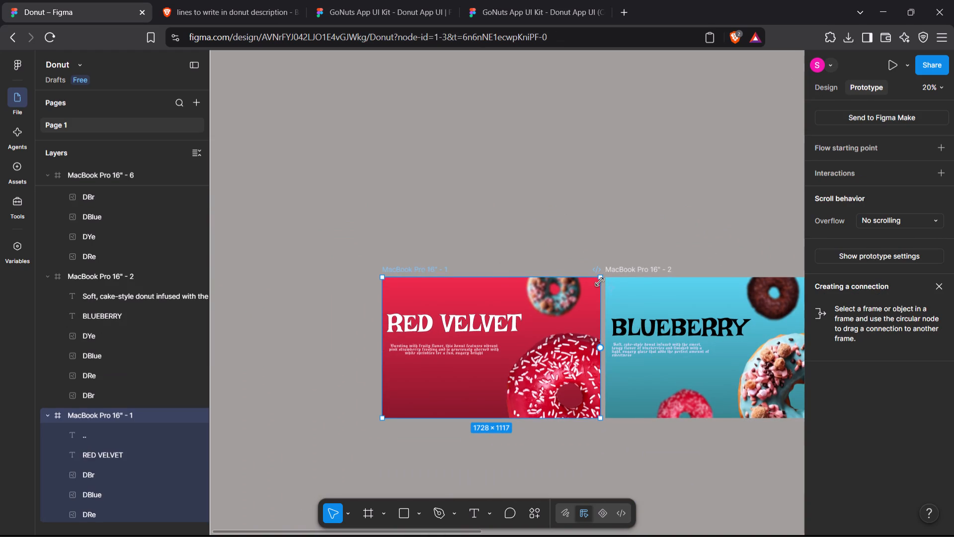
{"action": "left_click", "coordinate": [648, 180]}
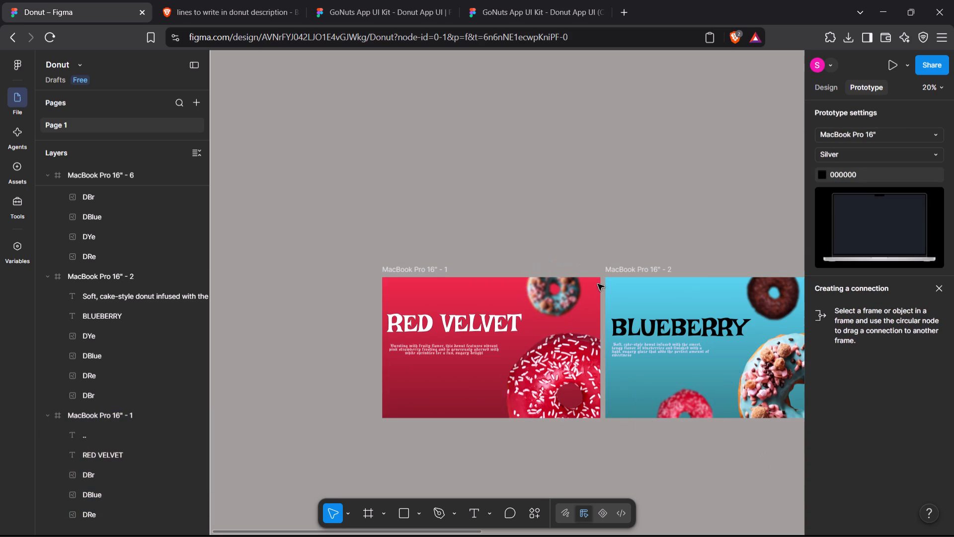
{"action": "left_click", "coordinate": [438, 269]}
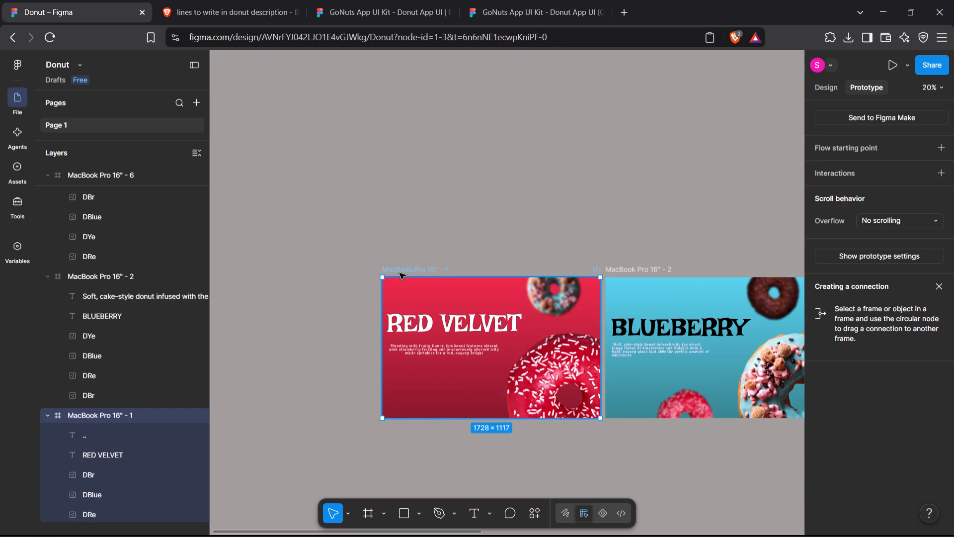
{"action": "left_click_drag", "start_coordinate": [410, 268], "coordinate": [364, 268]}
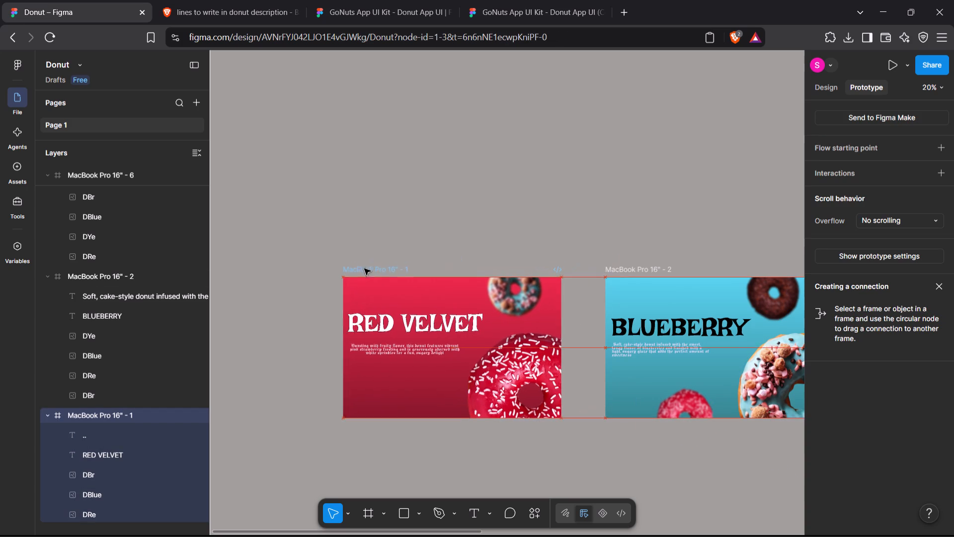
{"action": "left_click_drag", "start_coordinate": [364, 268], "coordinate": [370, 272]}
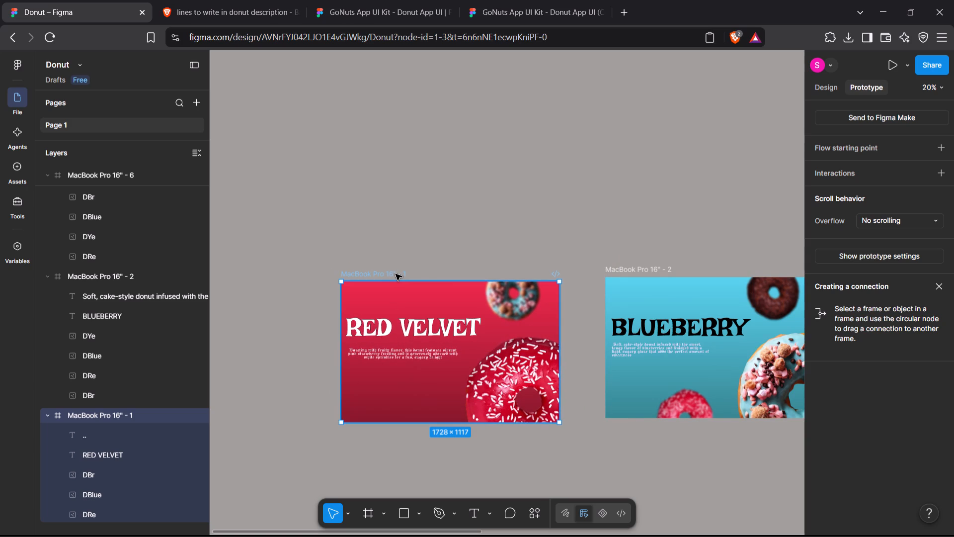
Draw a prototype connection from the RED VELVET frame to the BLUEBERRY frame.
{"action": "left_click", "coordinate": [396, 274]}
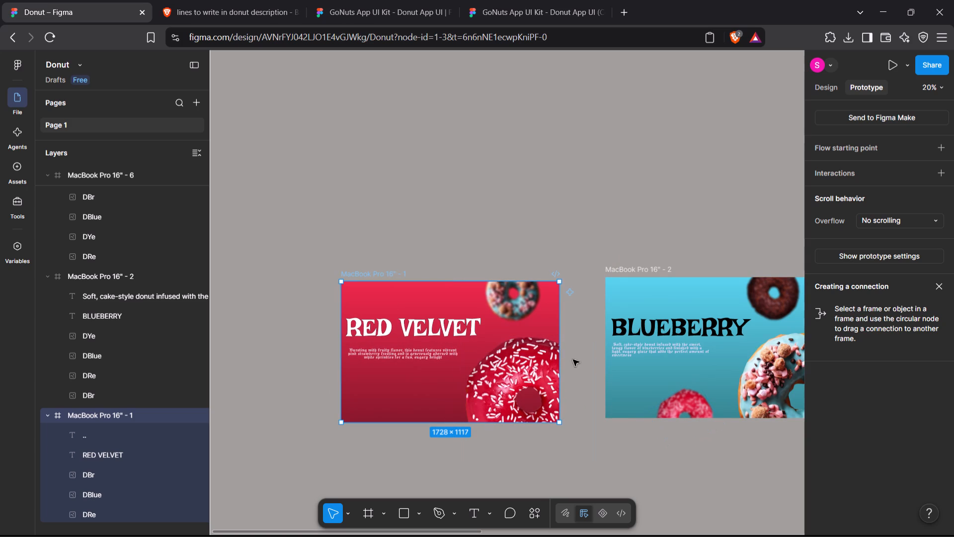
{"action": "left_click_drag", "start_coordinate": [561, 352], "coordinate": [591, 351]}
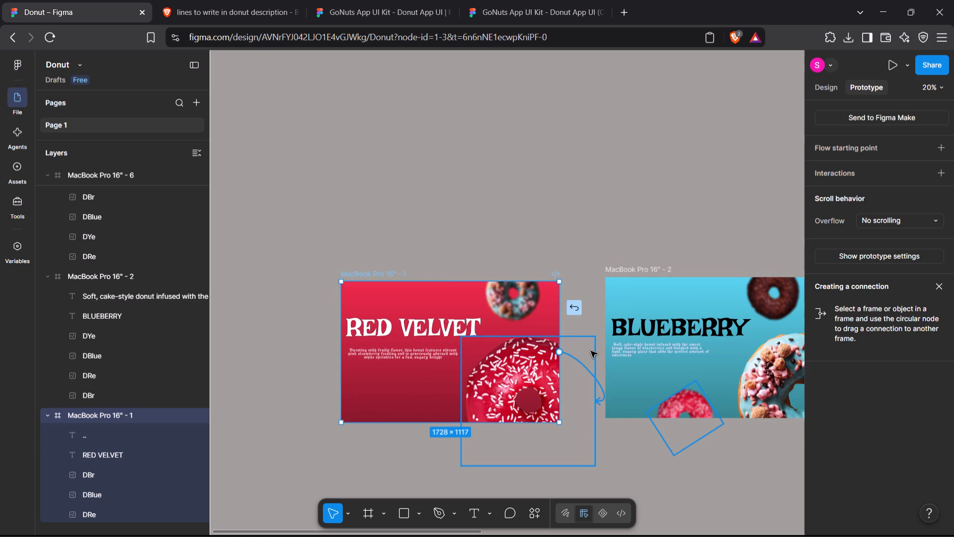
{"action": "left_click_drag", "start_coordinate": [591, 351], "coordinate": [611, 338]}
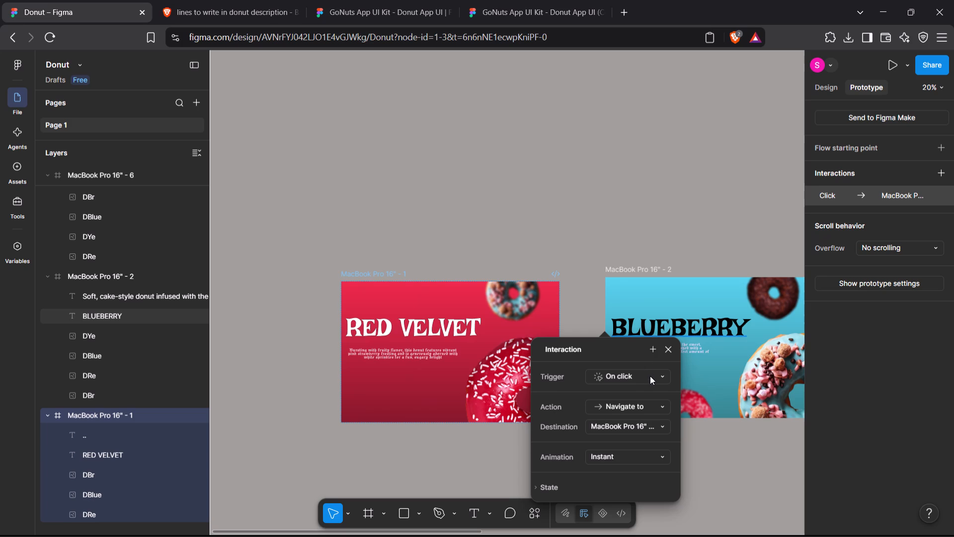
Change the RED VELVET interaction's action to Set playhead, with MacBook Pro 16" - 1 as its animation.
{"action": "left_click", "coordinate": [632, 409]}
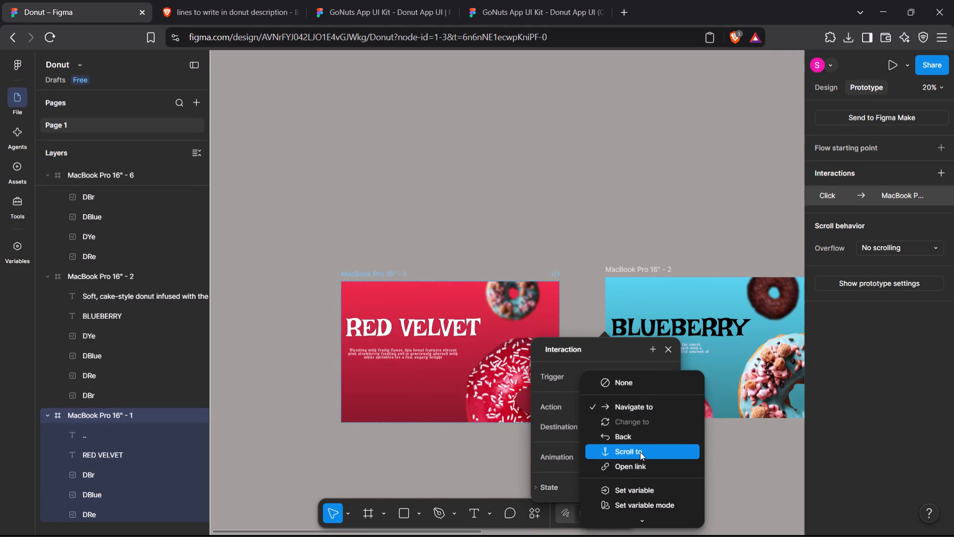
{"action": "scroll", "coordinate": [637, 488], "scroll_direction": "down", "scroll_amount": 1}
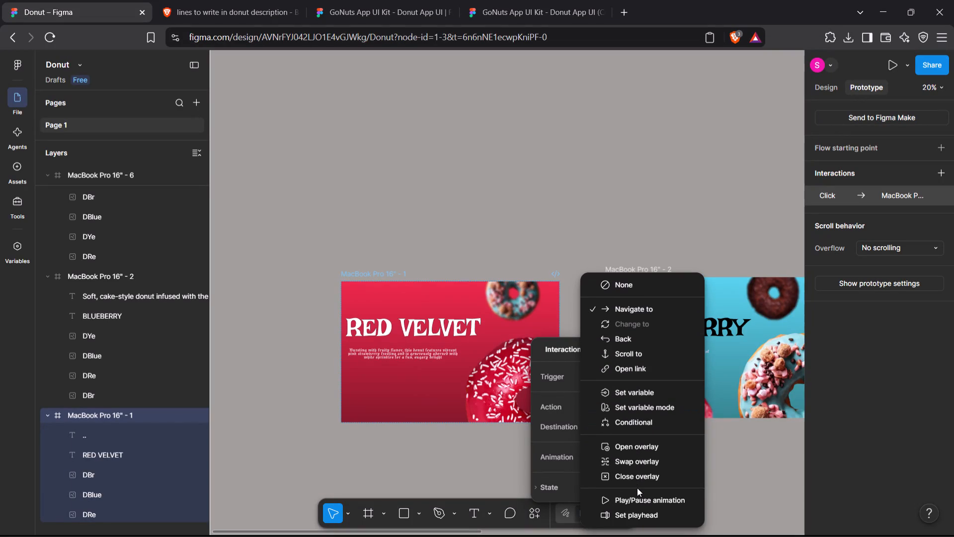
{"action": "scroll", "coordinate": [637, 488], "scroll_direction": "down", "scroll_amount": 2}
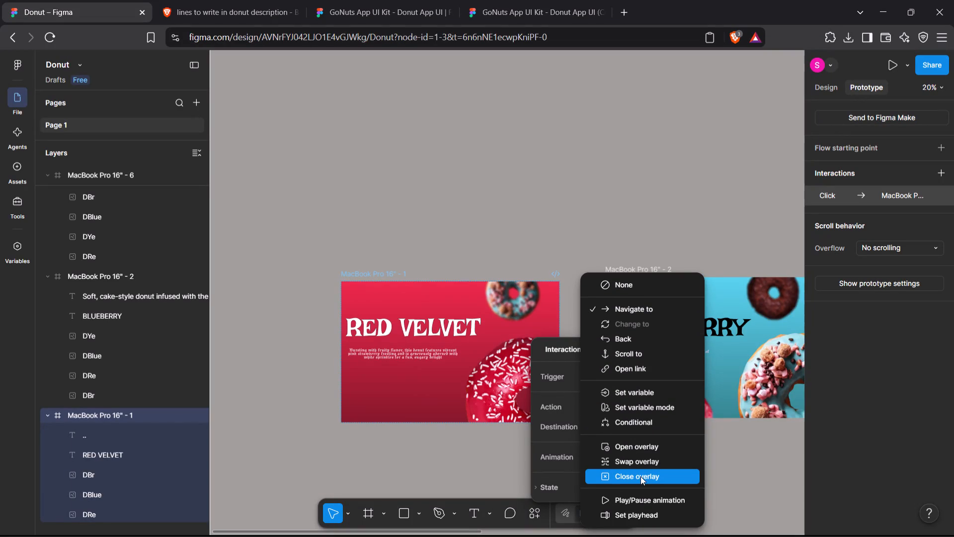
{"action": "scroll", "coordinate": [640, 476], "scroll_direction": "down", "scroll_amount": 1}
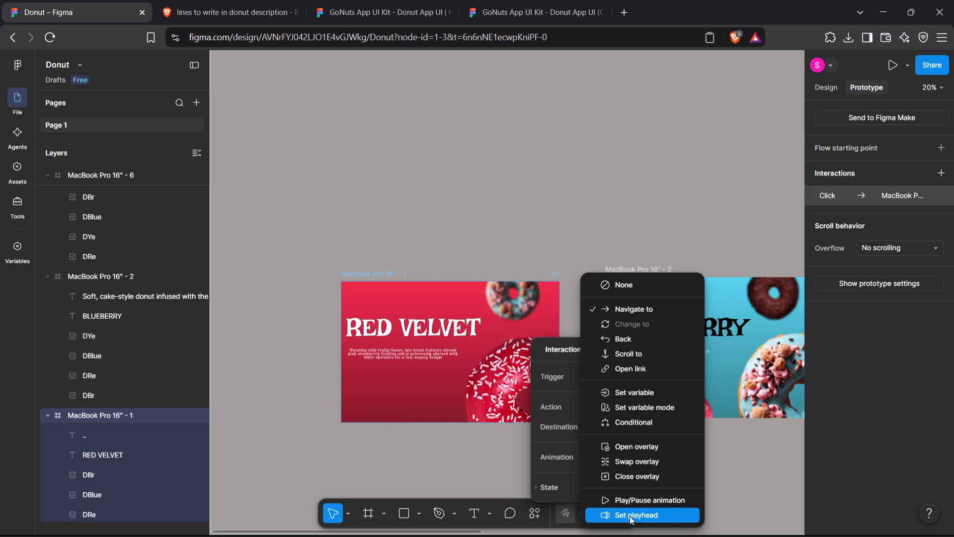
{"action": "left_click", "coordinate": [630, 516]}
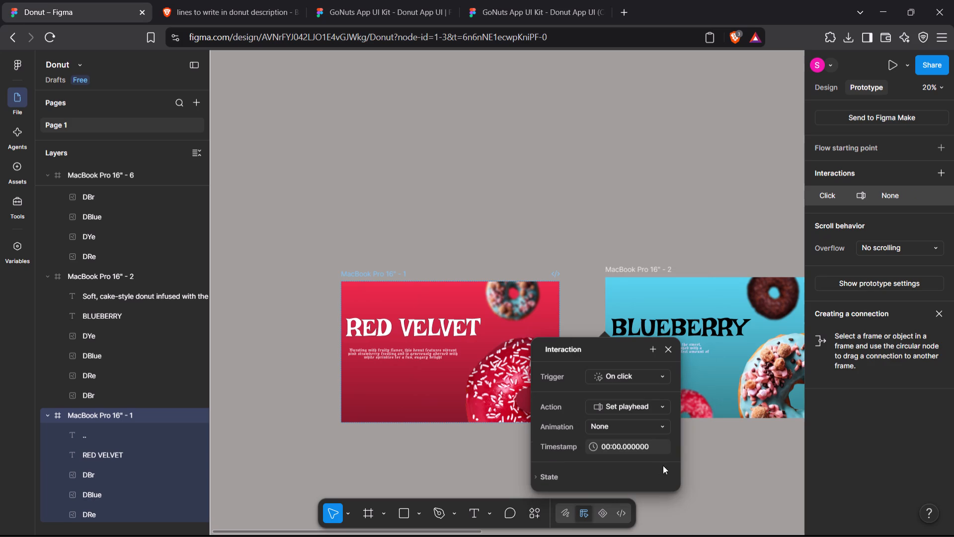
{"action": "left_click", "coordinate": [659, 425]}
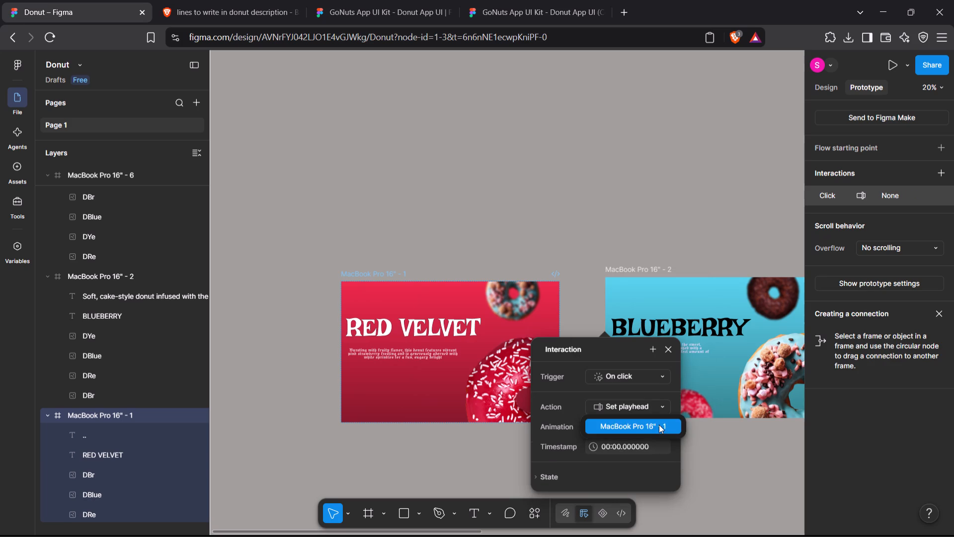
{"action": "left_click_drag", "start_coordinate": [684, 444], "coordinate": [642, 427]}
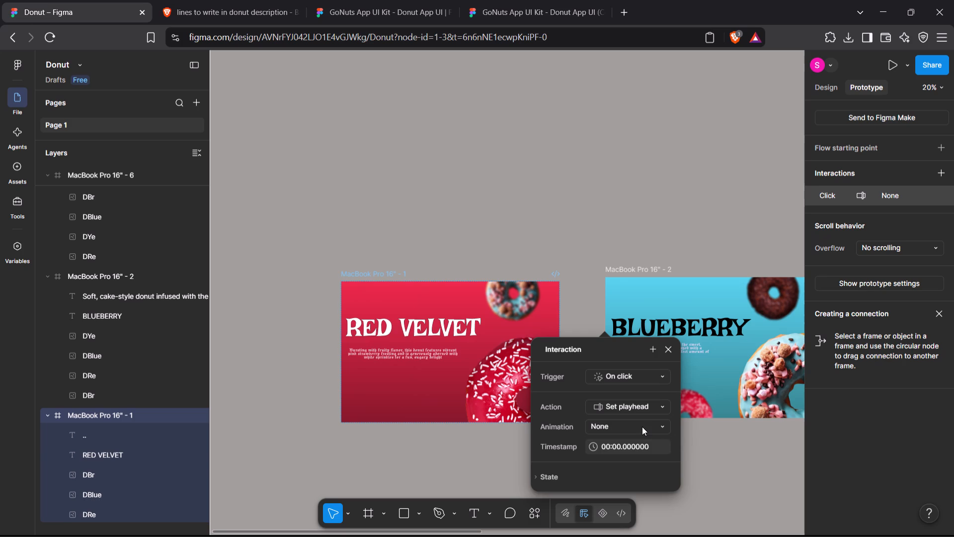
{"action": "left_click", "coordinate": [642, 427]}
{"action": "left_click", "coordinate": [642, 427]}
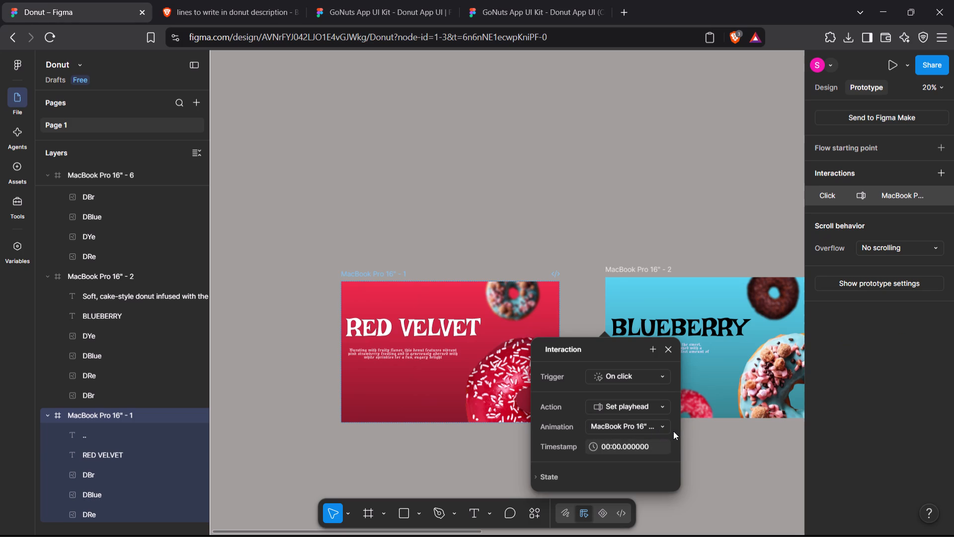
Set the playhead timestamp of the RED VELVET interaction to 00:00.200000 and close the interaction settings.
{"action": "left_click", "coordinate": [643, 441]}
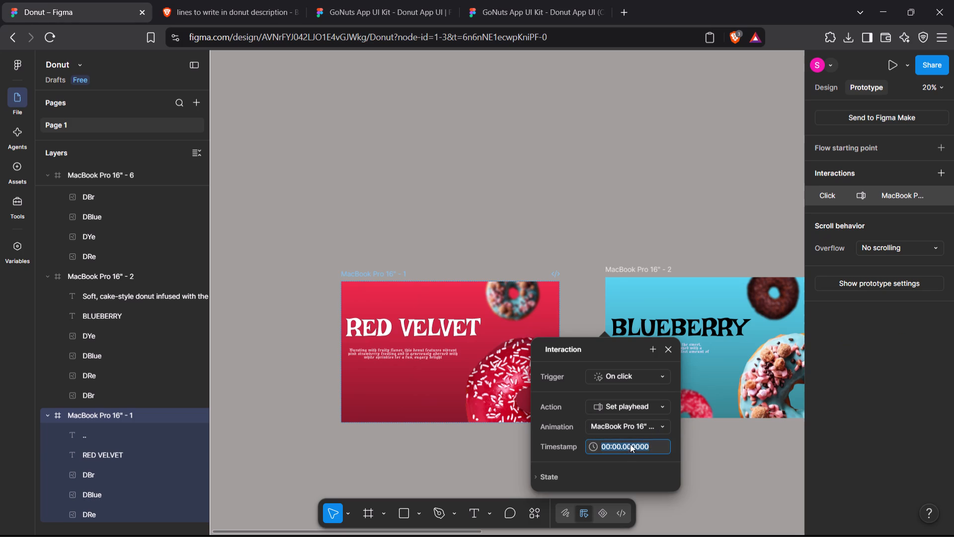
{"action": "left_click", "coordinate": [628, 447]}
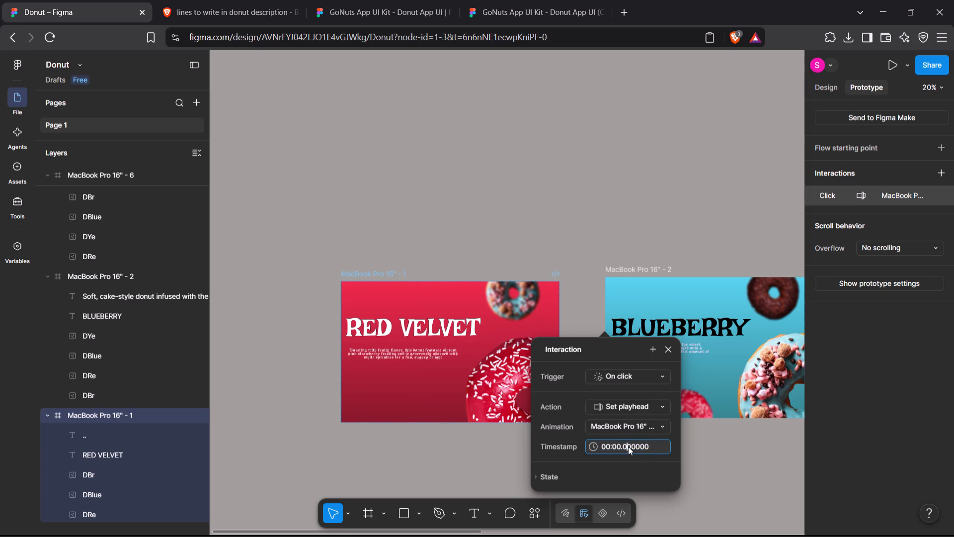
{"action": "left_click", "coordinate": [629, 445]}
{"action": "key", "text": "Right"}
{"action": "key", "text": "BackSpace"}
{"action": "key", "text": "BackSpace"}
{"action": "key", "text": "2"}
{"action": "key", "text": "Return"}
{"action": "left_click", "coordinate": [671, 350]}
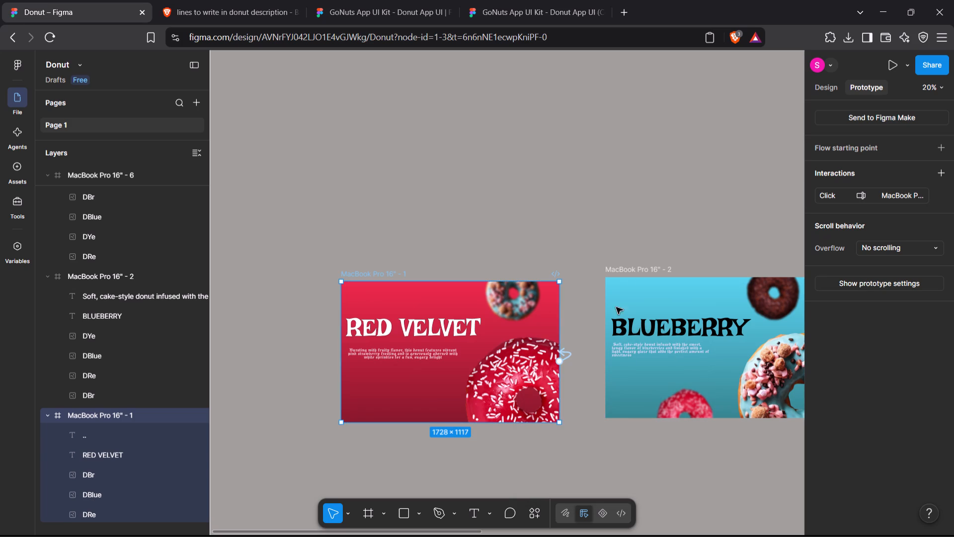
Connect the RED VELVET frame's on-click interaction to the BLUEBERRY frame as its destination, and clear the selection.
{"action": "left_click", "coordinate": [567, 353]}
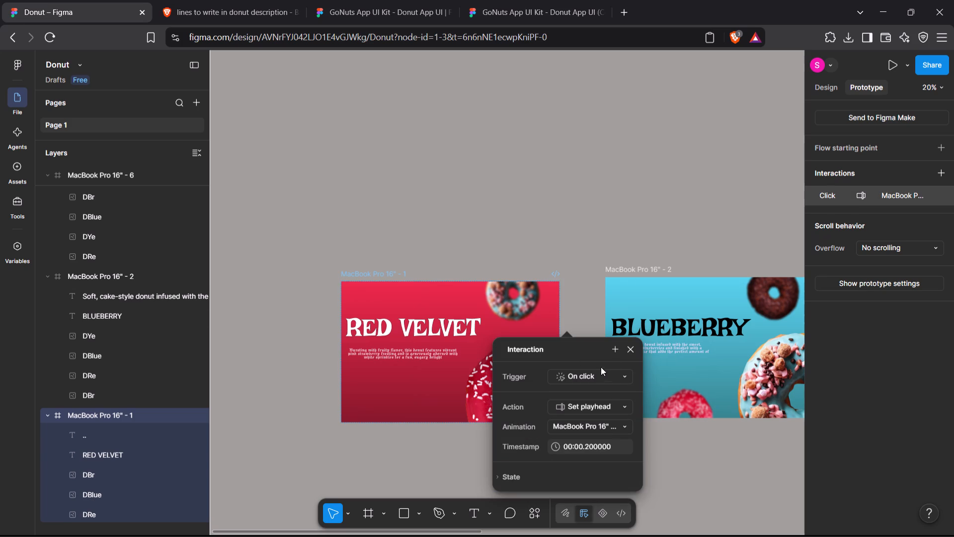
{"action": "left_click", "coordinate": [630, 349]}
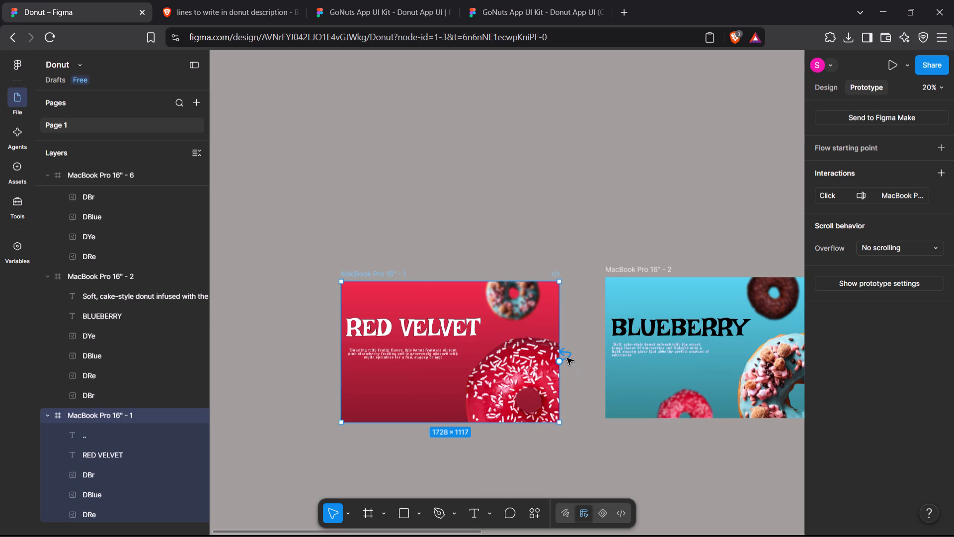
{"action": "left_click_drag", "start_coordinate": [567, 356], "coordinate": [618, 347]}
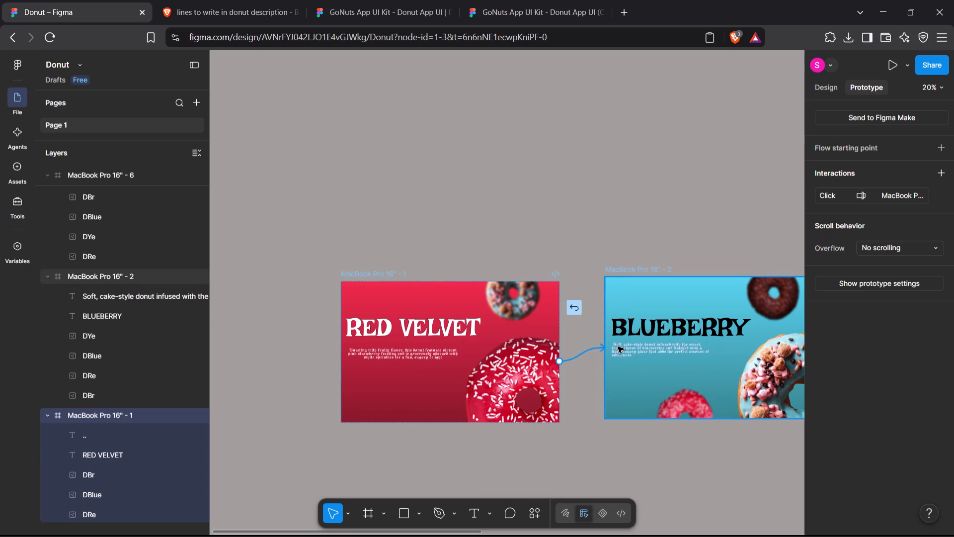
{"action": "left_click_drag", "start_coordinate": [618, 347], "coordinate": [611, 344]}
{"action": "key", "text": "Return"}
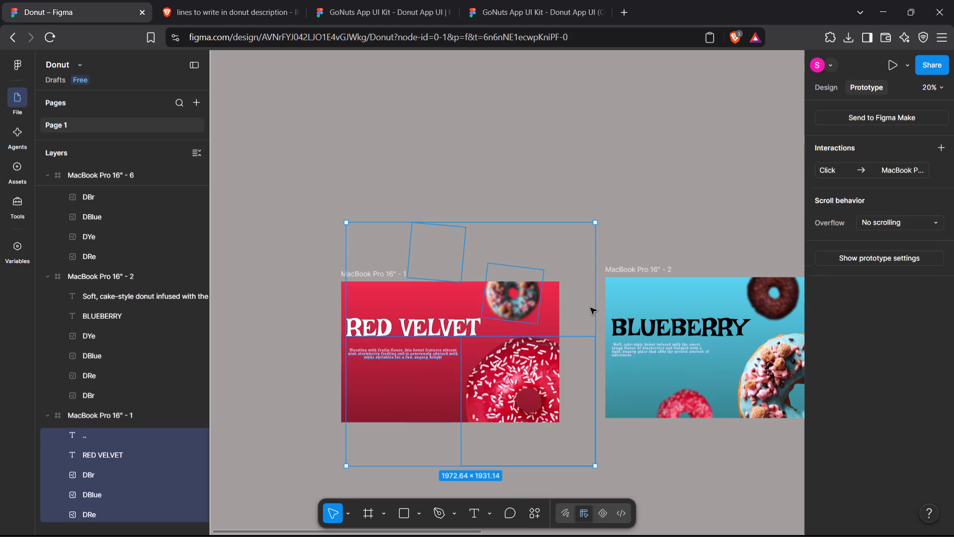
{"action": "left_click", "coordinate": [662, 458]}
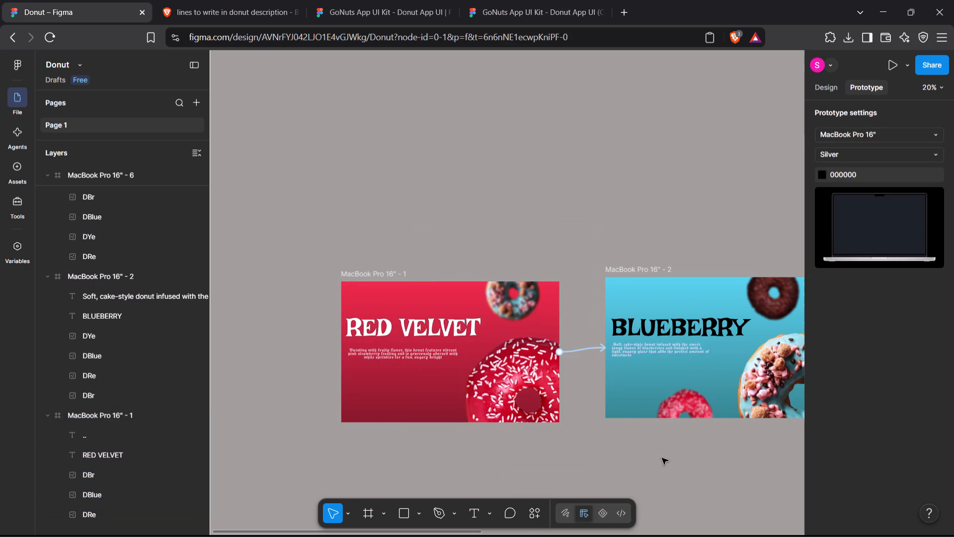
Connect the BLUEBERRY frame to the CHOCOCRUNCH frame with an on-click Navigate to interaction using Instant animation.
{"action": "scroll", "coordinate": [662, 458], "scroll_direction": "left", "scroll_amount": 2}
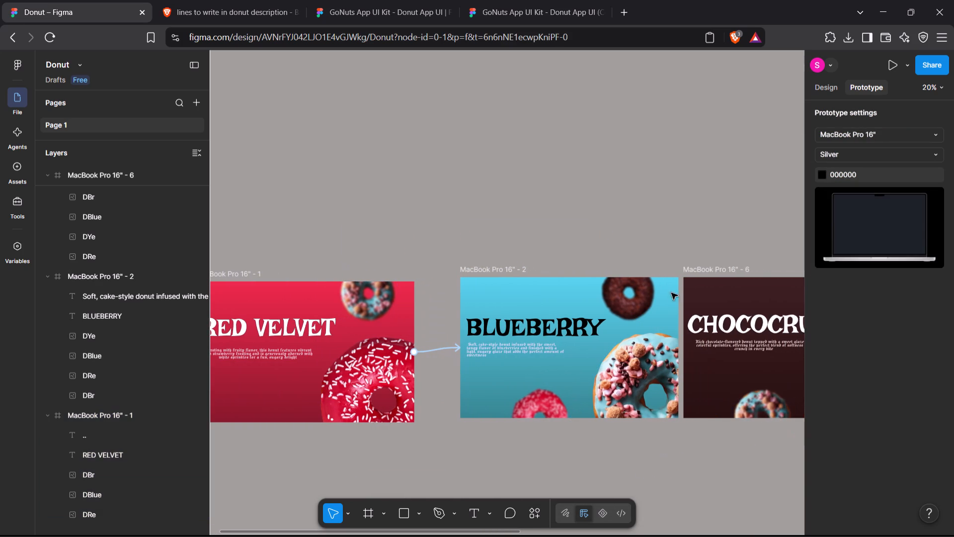
{"action": "left_click", "coordinate": [499, 269]}
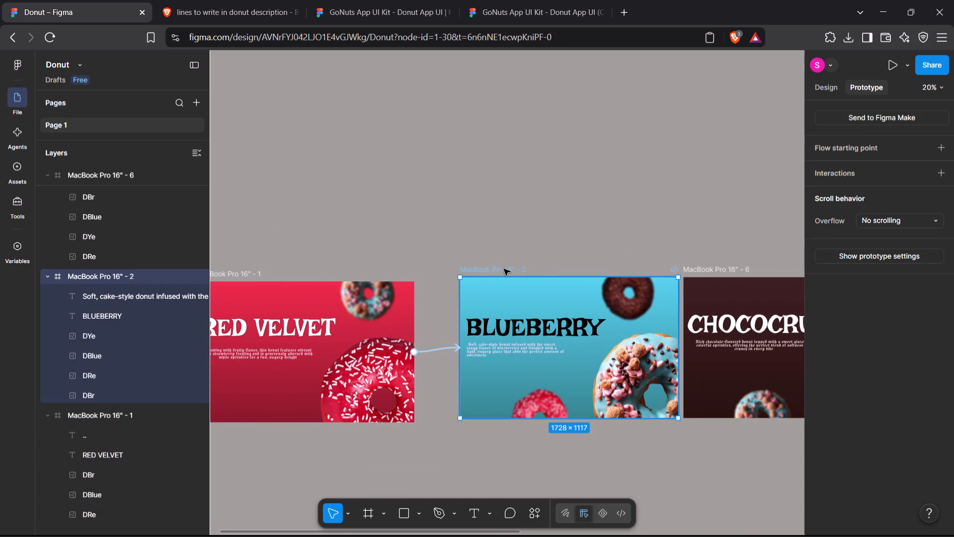
{"action": "left_click_drag", "start_coordinate": [677, 348], "coordinate": [682, 349]}
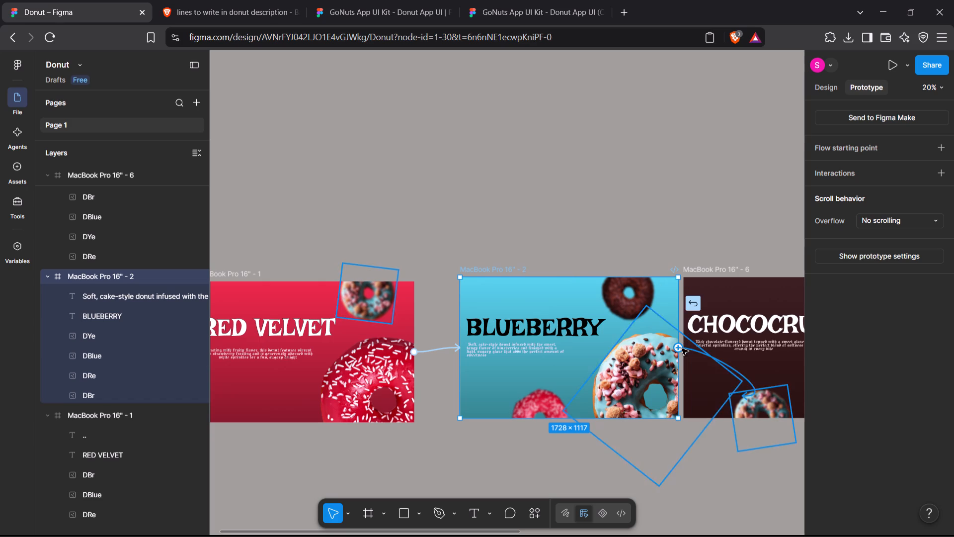
{"action": "left_click_drag", "start_coordinate": [682, 349], "coordinate": [692, 349]}
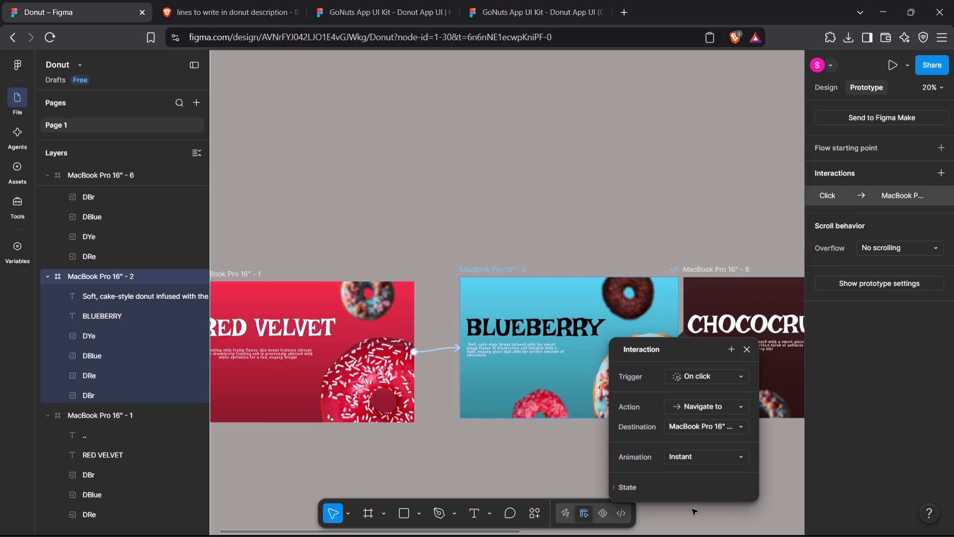
{"action": "left_click", "coordinate": [746, 351]}
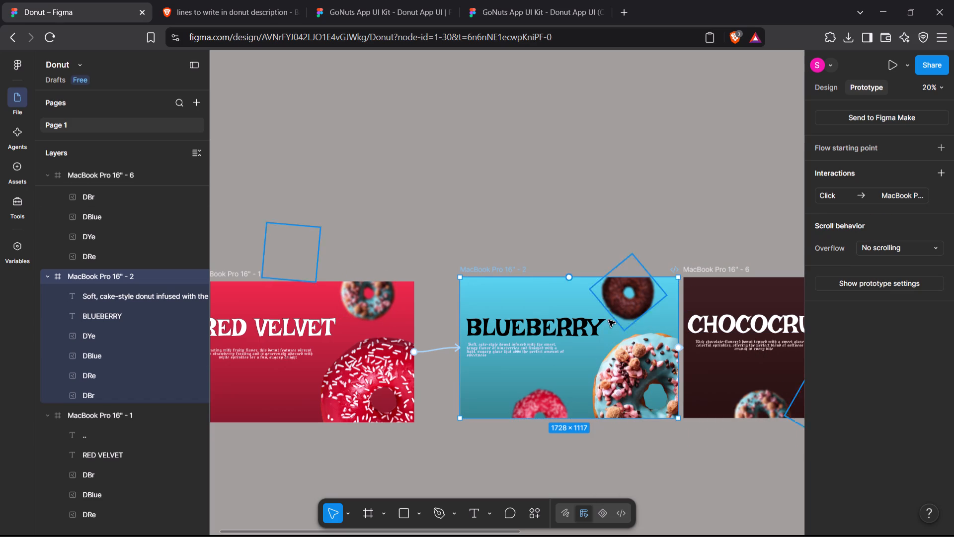
Move the VANILA and BUTTERSCOTCH frames to the right, leaving wider gaps between the frames.
{"action": "scroll", "coordinate": [674, 158], "scroll_direction": "left", "scroll_amount": 8}
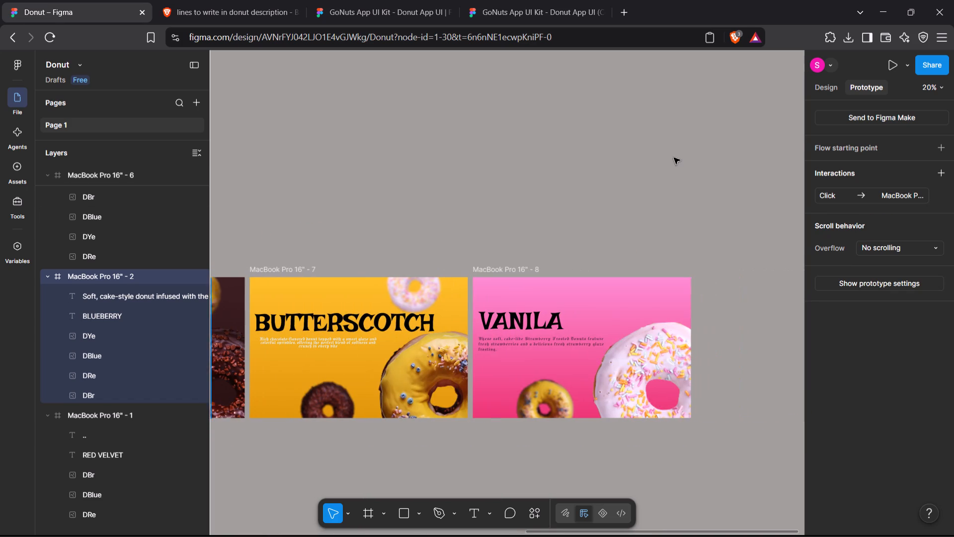
{"action": "left_click", "coordinate": [511, 268]}
{"action": "left_click_drag", "start_coordinate": [511, 268], "coordinate": [626, 284]}
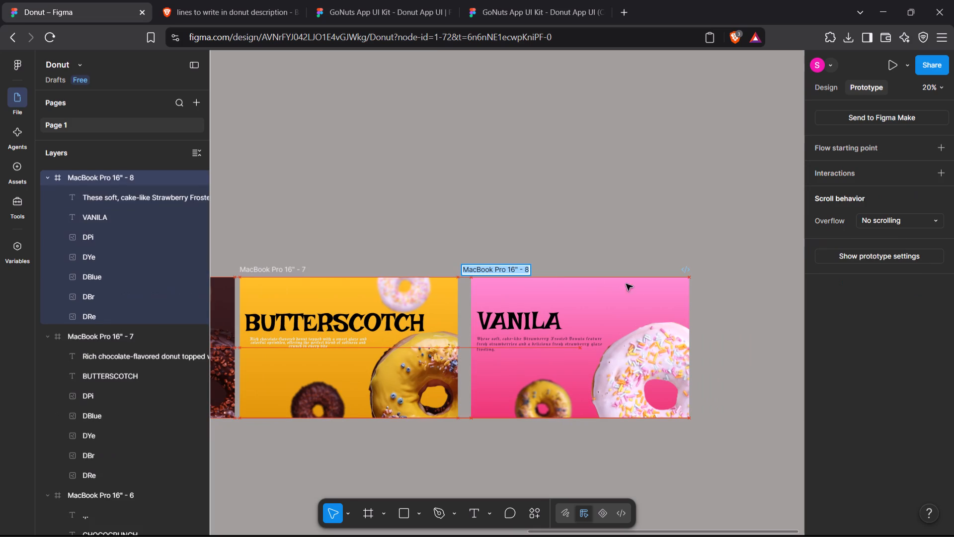
{"action": "left_click_drag", "start_coordinate": [626, 284], "coordinate": [633, 273]}
{"action": "left_click", "coordinate": [580, 254]}
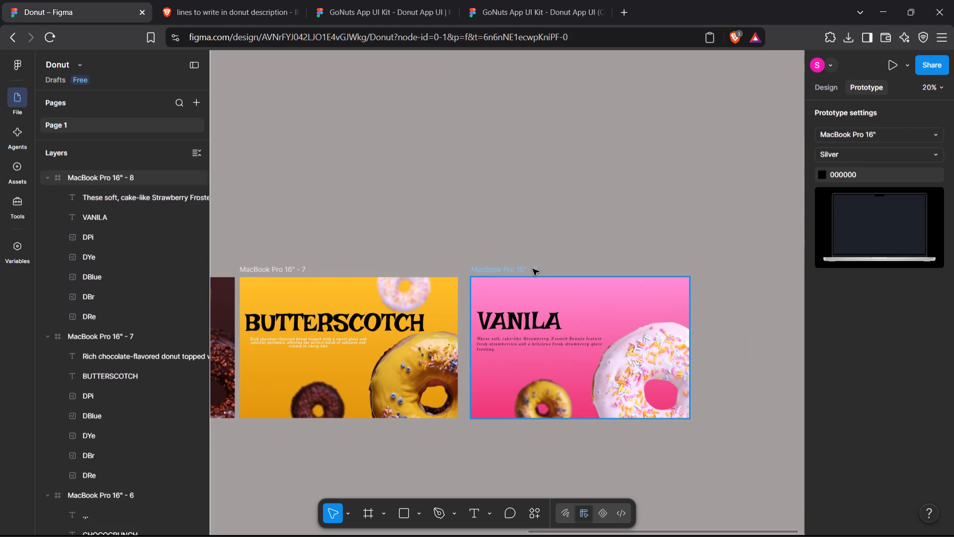
{"action": "left_click", "coordinate": [533, 269]}
{"action": "left_click_drag", "start_coordinate": [533, 269], "coordinate": [655, 272]}
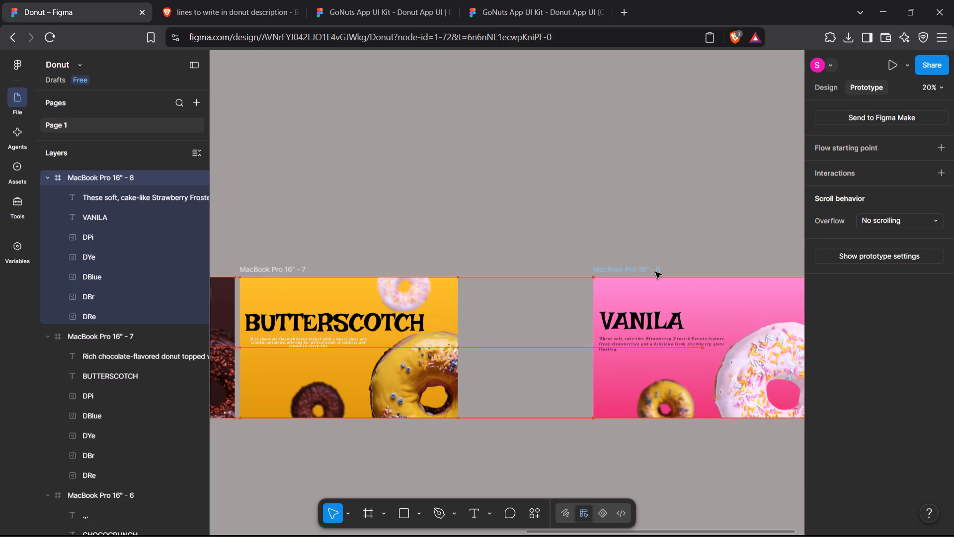
{"action": "left_click_drag", "start_coordinate": [655, 272], "coordinate": [656, 269]}
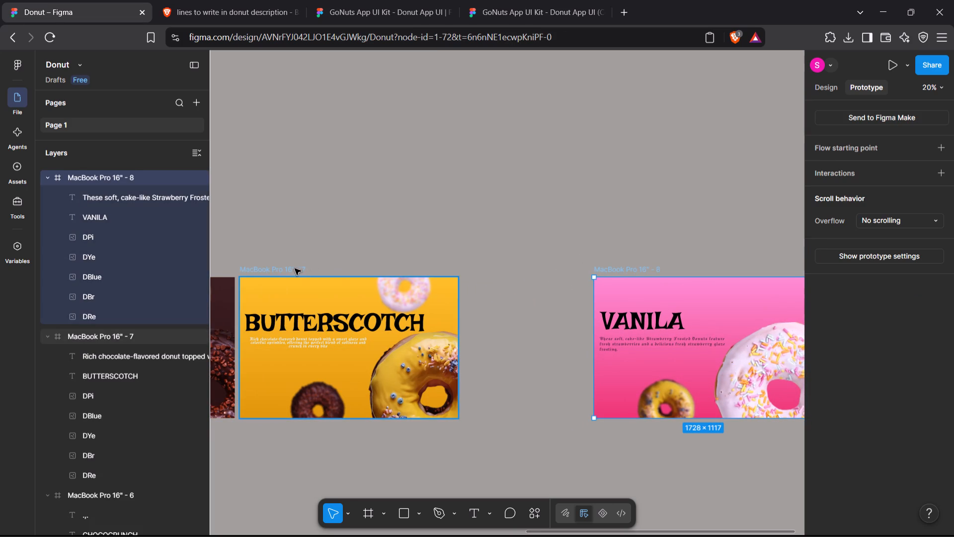
{"action": "left_click_drag", "start_coordinate": [295, 268], "coordinate": [369, 269]}
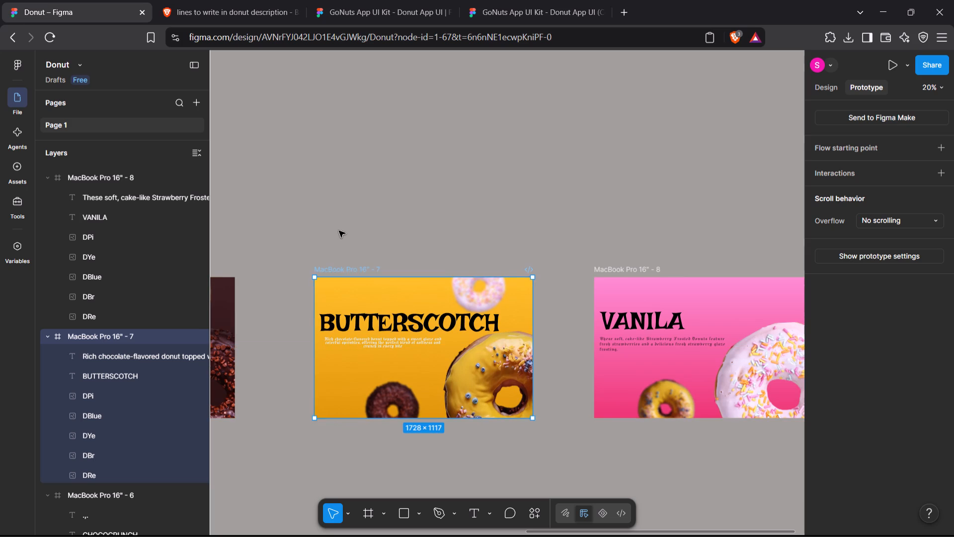
Raise the CHOCOCRUNCH and VANILA frames above the BLUEBERRY and BUTTERSCOTCH frames in a staggered layout, and clear the selection.
{"action": "scroll", "coordinate": [339, 231], "scroll_direction": "right", "scroll_amount": 3}
{"action": "left_click_drag", "start_coordinate": [315, 267], "coordinate": [350, 201]}
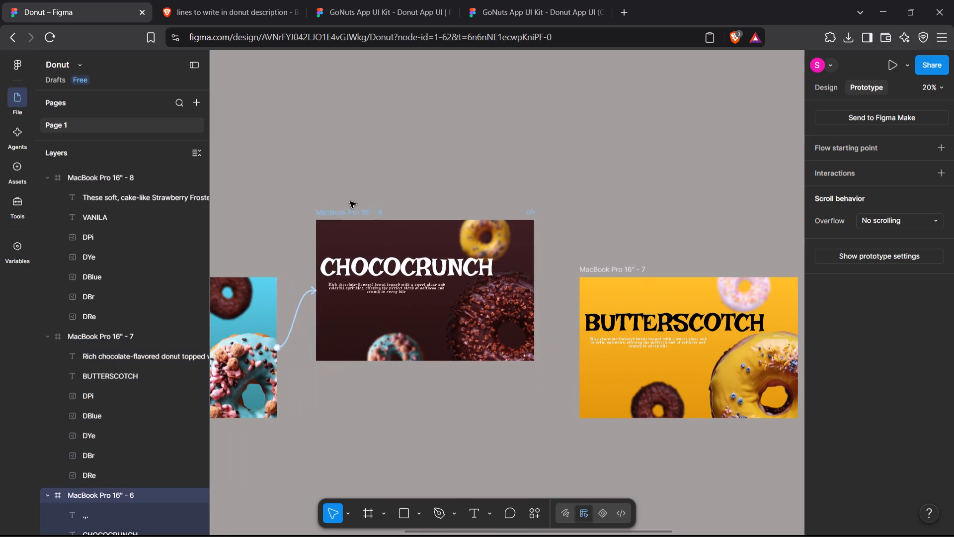
{"action": "left_click_drag", "start_coordinate": [350, 201], "coordinate": [358, 143]}
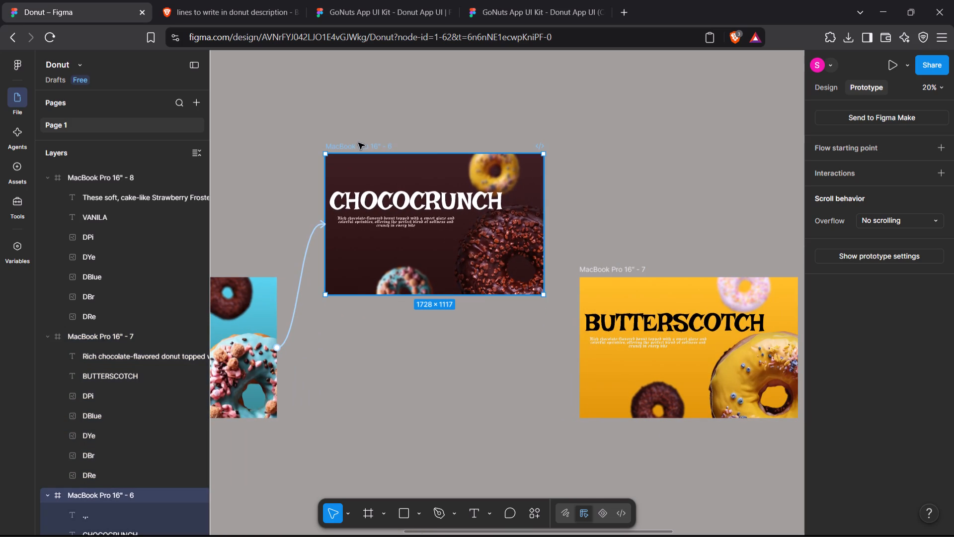
{"action": "scroll", "coordinate": [378, 352], "scroll_direction": "left", "scroll_amount": 1}
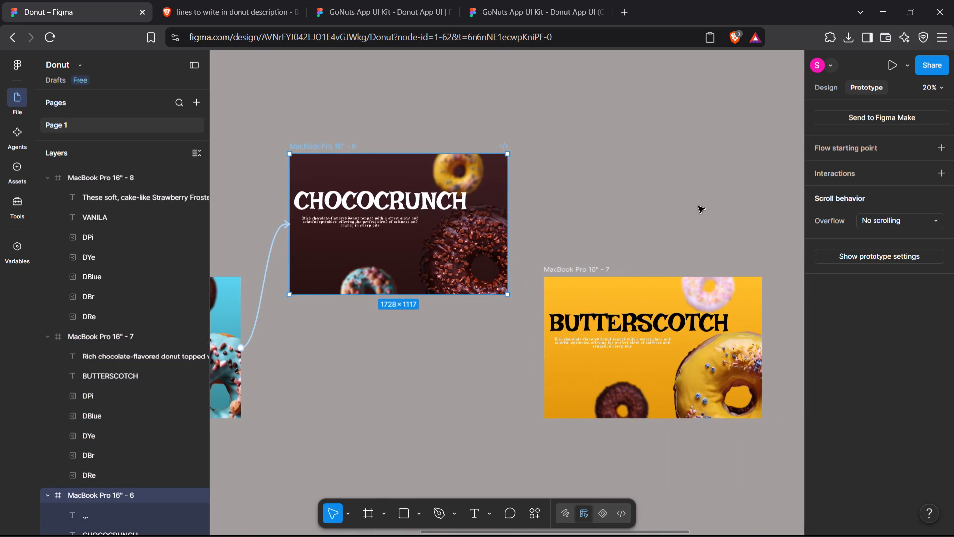
{"action": "scroll", "coordinate": [710, 197], "scroll_direction": "left", "scroll_amount": 3}
{"action": "left_click_drag", "start_coordinate": [604, 270], "coordinate": [629, 153]}
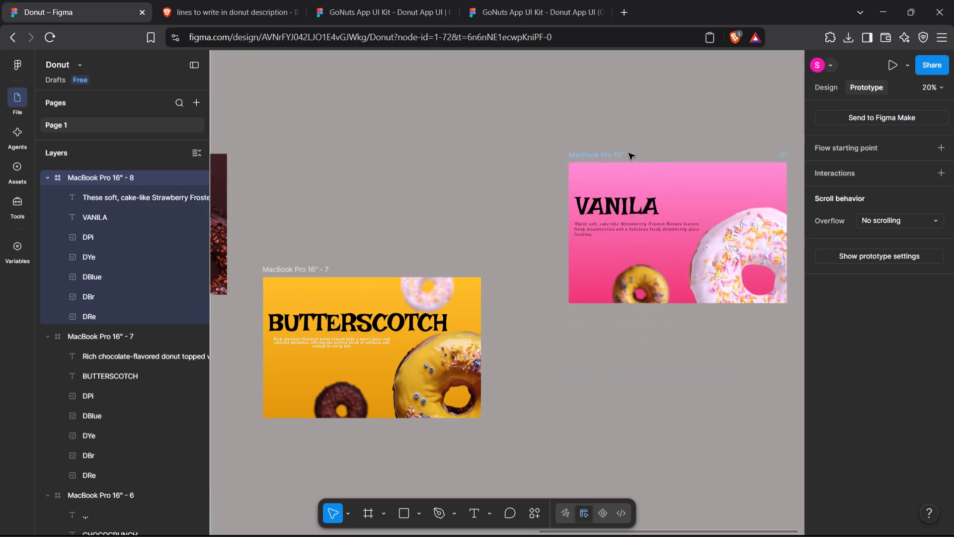
{"action": "left_click_drag", "start_coordinate": [629, 153], "coordinate": [602, 130]}
{"action": "scroll", "coordinate": [457, 179], "scroll_direction": "right", "scroll_amount": 4}
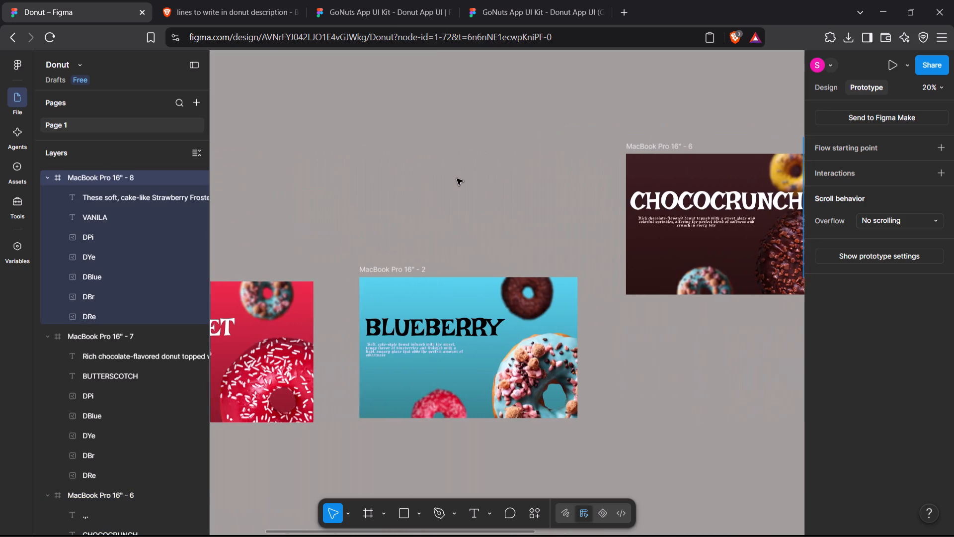
{"action": "scroll", "coordinate": [457, 179], "scroll_direction": "right", "scroll_amount": 2}
{"action": "left_click", "coordinate": [541, 191]}
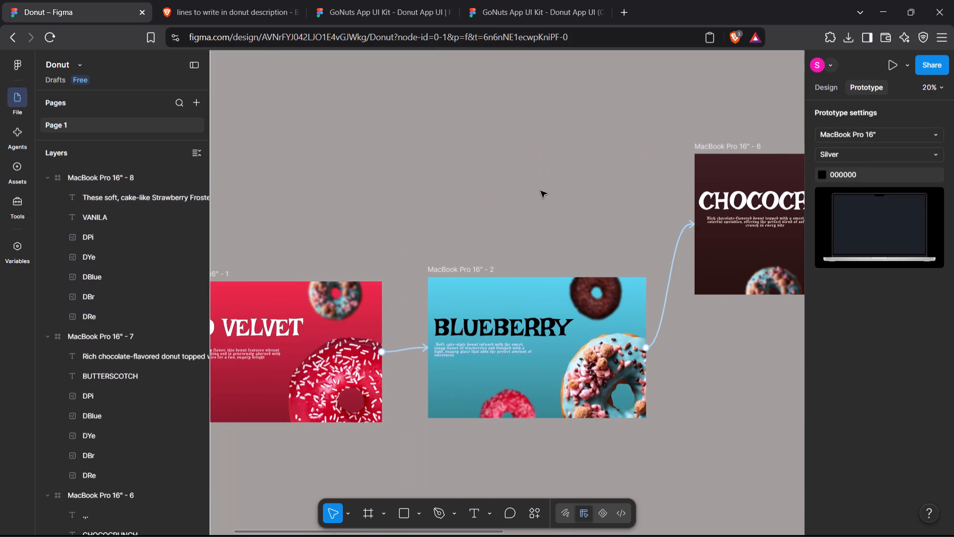
Connect the CHOCOCRUNCH frame to the BUTTERSCOTCH frame with an on-click Navigate to interaction using Instant animation, and clear the selection.
{"action": "scroll", "coordinate": [568, 212], "scroll_direction": "left", "scroll_amount": 4}
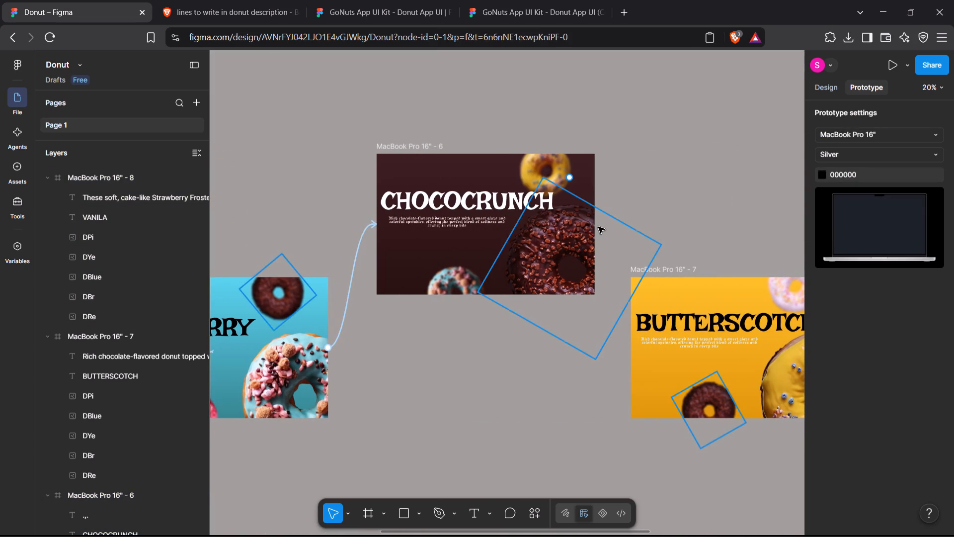
{"action": "left_click", "coordinate": [441, 147]}
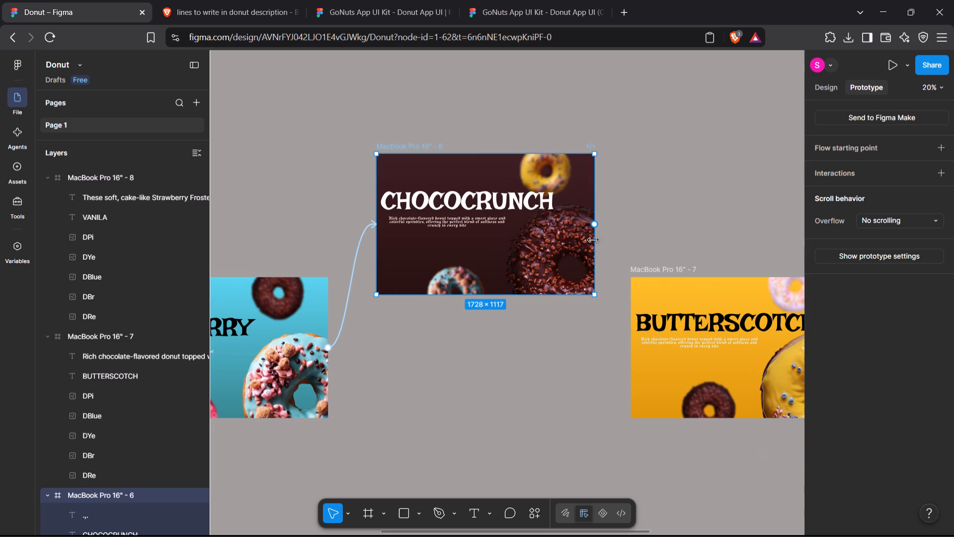
{"action": "left_click_drag", "start_coordinate": [596, 227], "coordinate": [599, 225]}
{"action": "left_click_drag", "start_coordinate": [599, 225], "coordinate": [647, 316]}
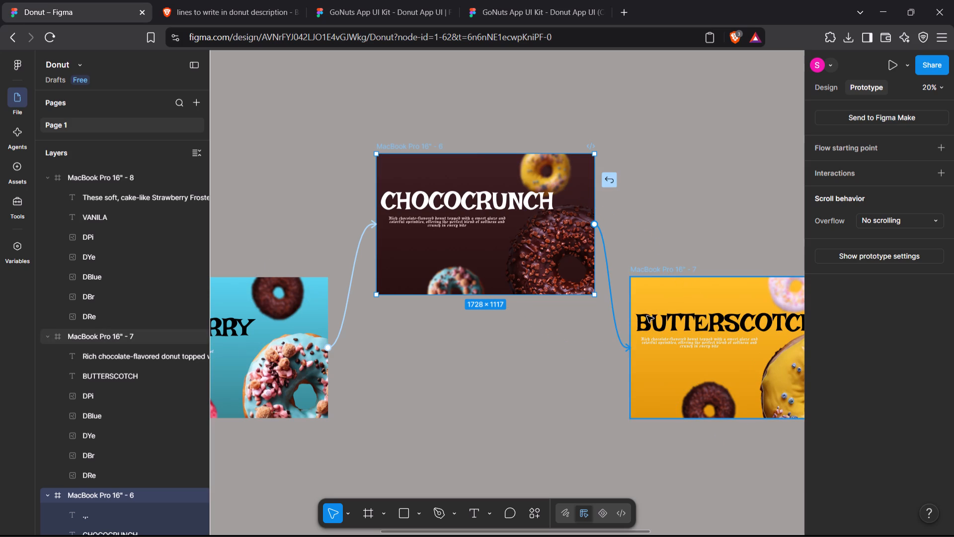
{"action": "left_click_drag", "start_coordinate": [647, 316], "coordinate": [643, 320]}
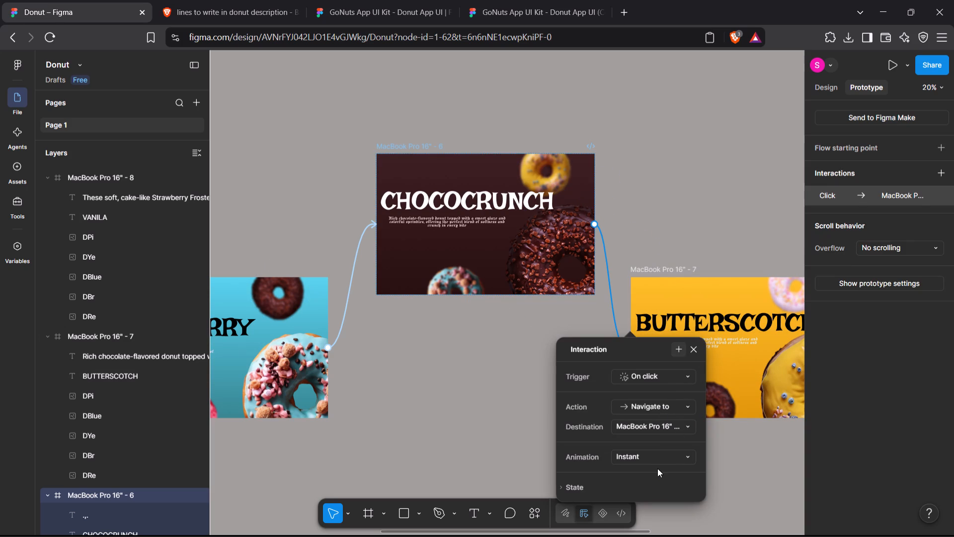
{"action": "key", "text": "Return"}
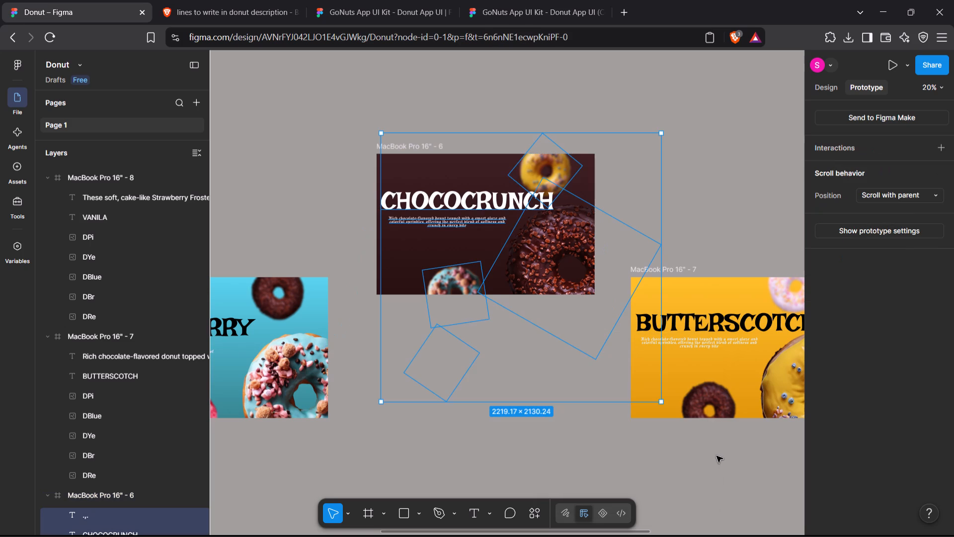
{"action": "scroll", "coordinate": [716, 456], "scroll_direction": "left", "scroll_amount": 2}
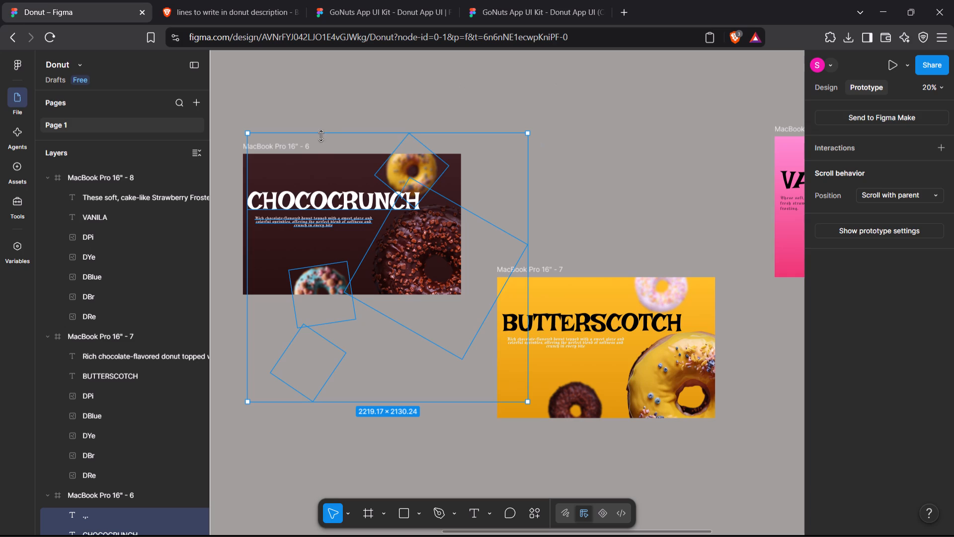
{"action": "left_click", "coordinate": [331, 64]}
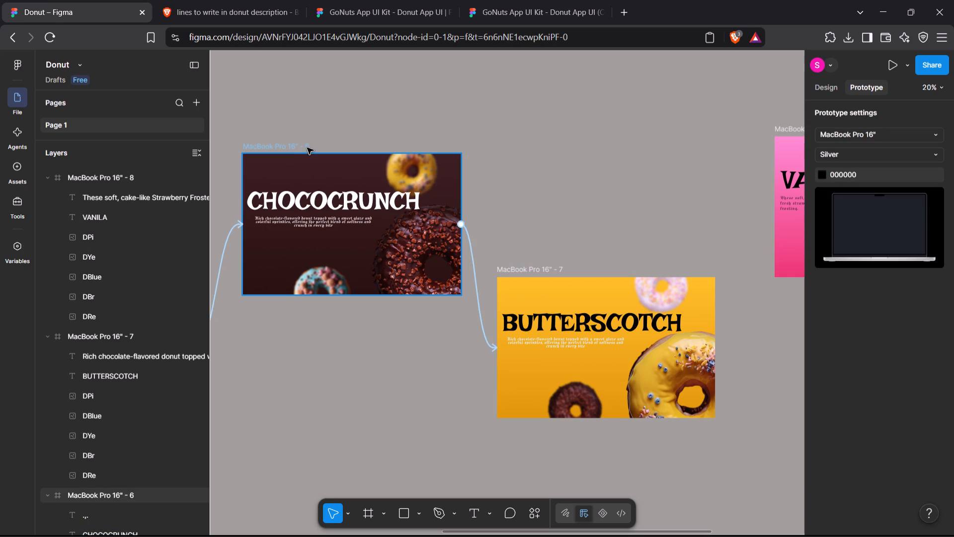
Duplicate the CHOCOCRUNCH frame and place the copy directly below the original, aligned with its left edge.
{"action": "left_click", "coordinate": [307, 147]}
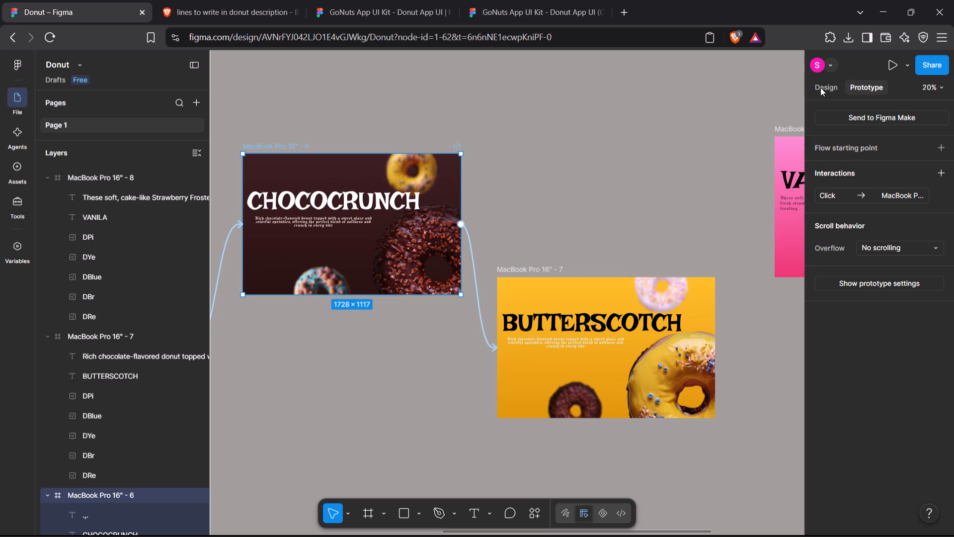
{"action": "left_click", "coordinate": [300, 149]}
{"action": "key", "text": "ctrl+d"}
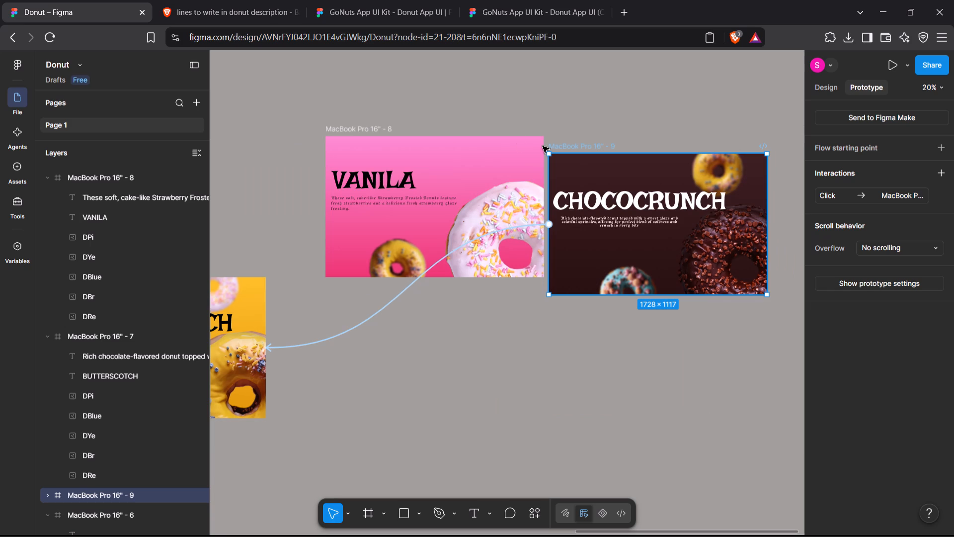
{"action": "left_click_drag", "start_coordinate": [586, 149], "coordinate": [163, 423]}
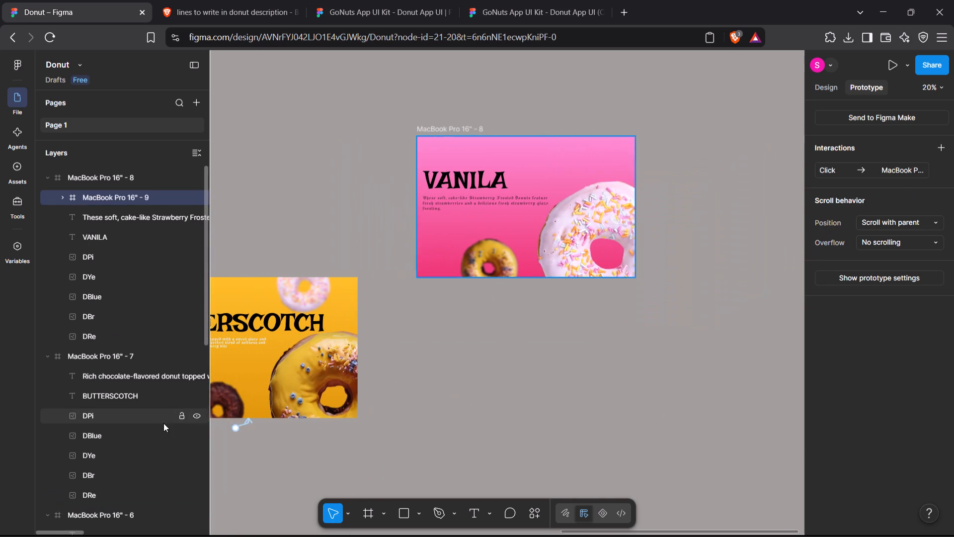
{"action": "left_click_drag", "start_coordinate": [163, 423], "coordinate": [198, 337]}
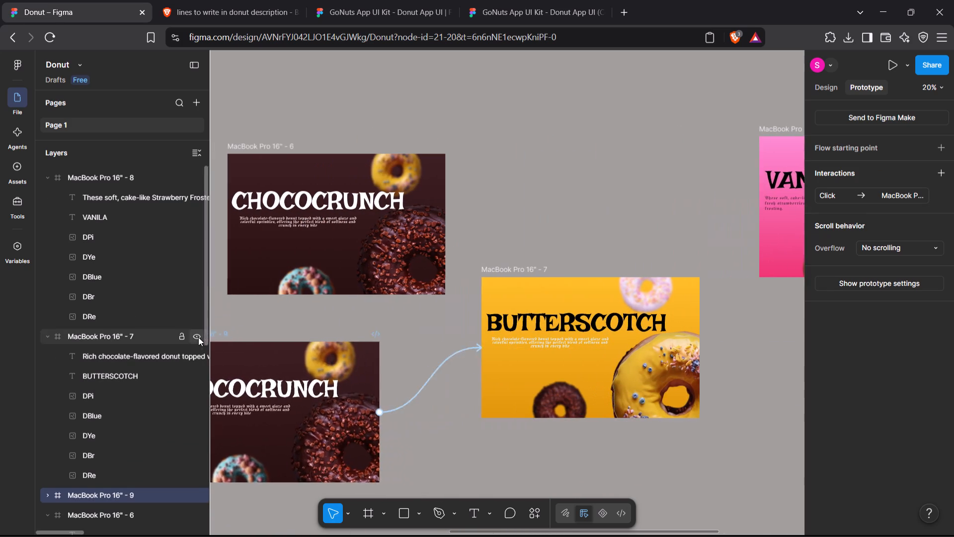
{"action": "left_click_drag", "start_coordinate": [198, 337], "coordinate": [301, 333]}
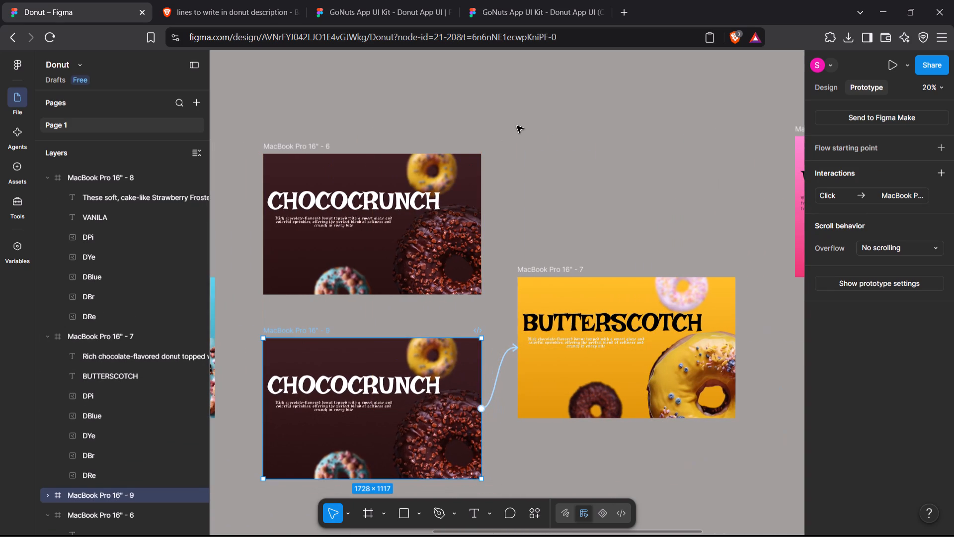
{"action": "left_click", "coordinate": [522, 124]}
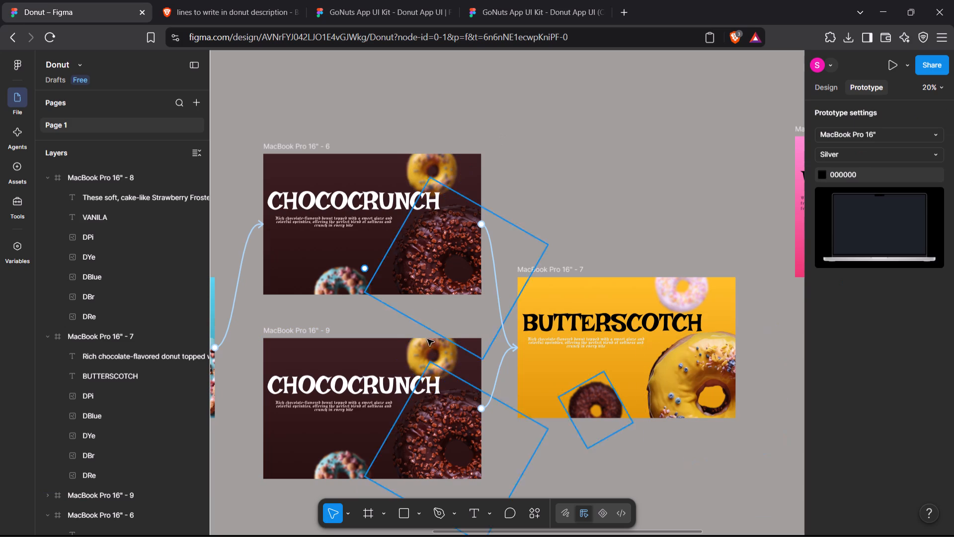
Rotate the large chocolate donut clockwise in the duplicated CHOCOCRUNCH frame.
{"action": "left_click", "coordinate": [434, 419]}
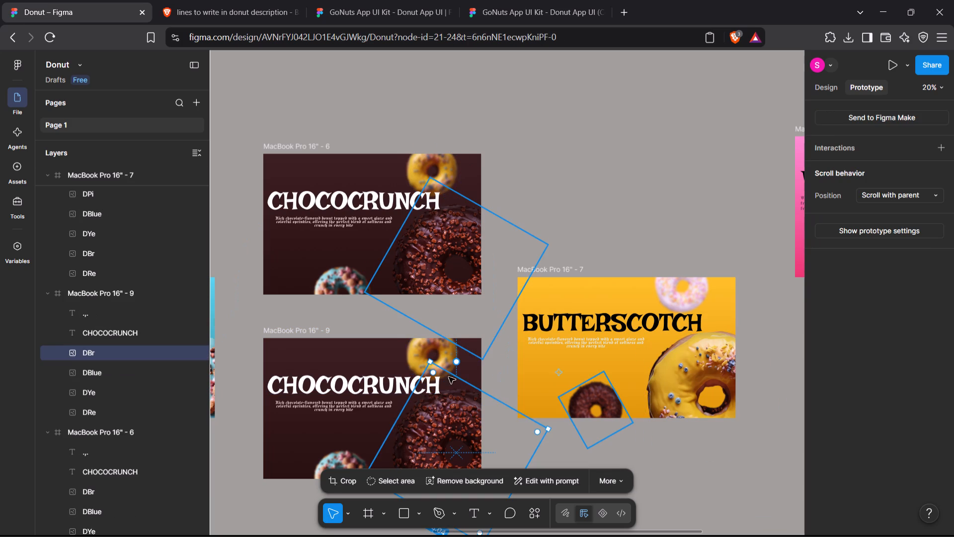
{"action": "left_click_drag", "start_coordinate": [431, 357], "coordinate": [448, 360]}
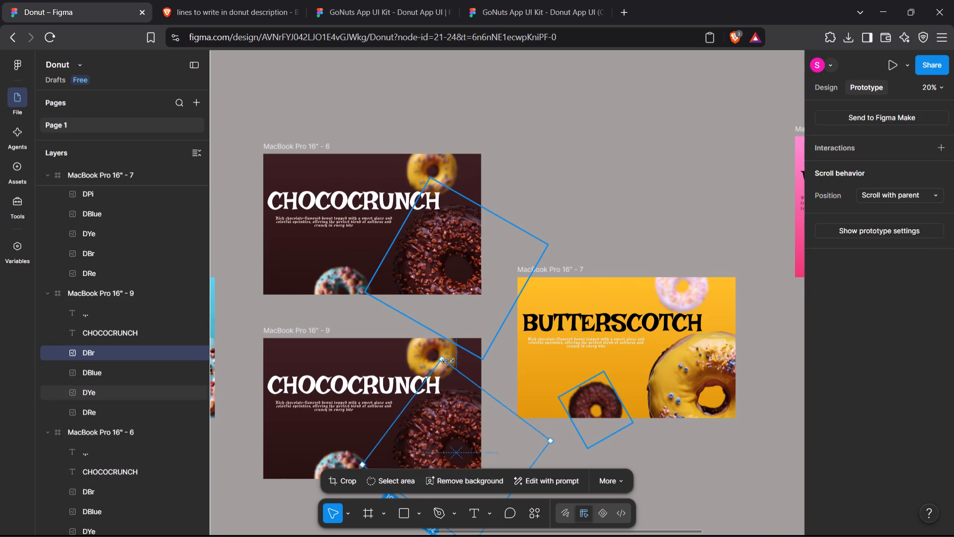
{"action": "left_click_drag", "start_coordinate": [448, 360], "coordinate": [508, 389]}
Rotate the yellow donut clockwise in the duplicated CHOCOCRUNCH frame.
{"action": "left_click", "coordinate": [429, 371]}
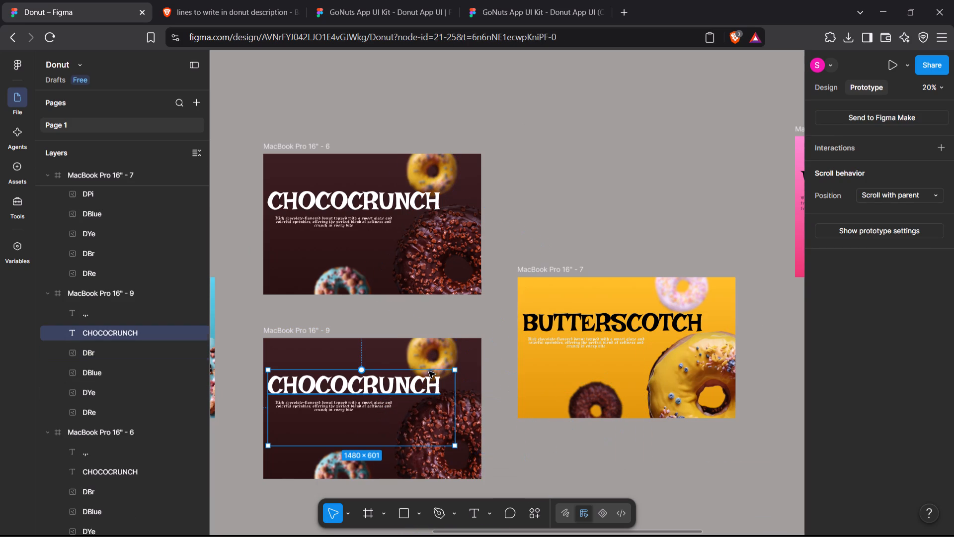
{"action": "left_click", "coordinate": [425, 362]}
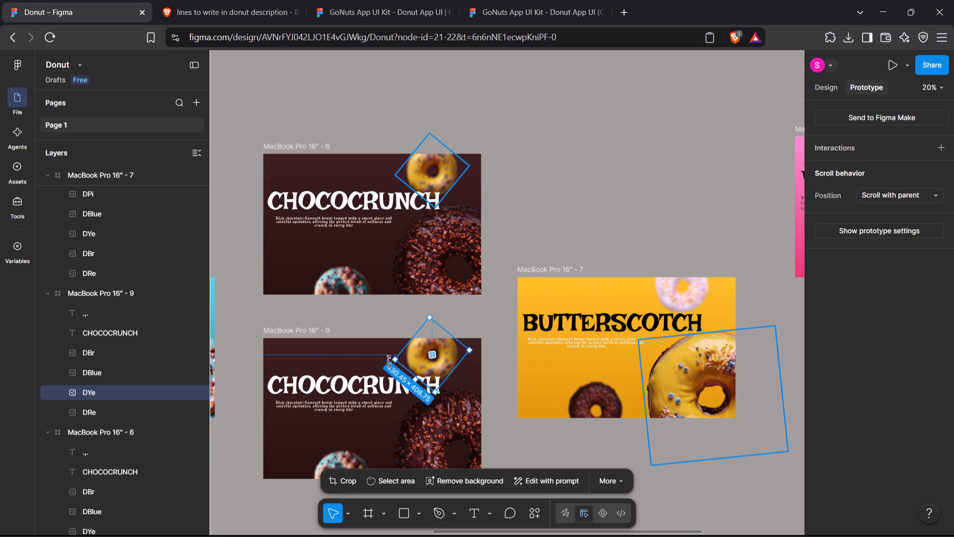
{"action": "left_click_drag", "start_coordinate": [389, 361], "coordinate": [412, 324]}
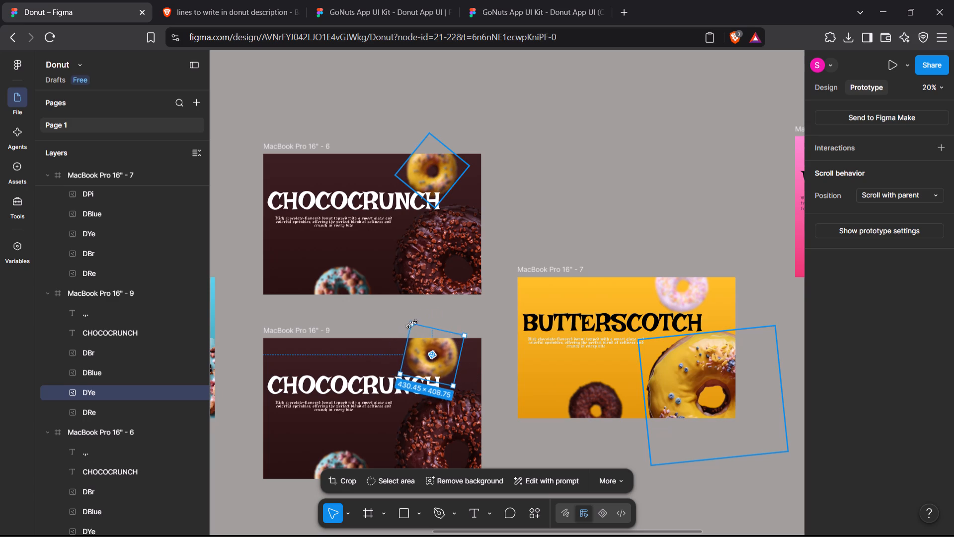
{"action": "left_click_drag", "start_coordinate": [412, 324], "coordinate": [411, 324]}
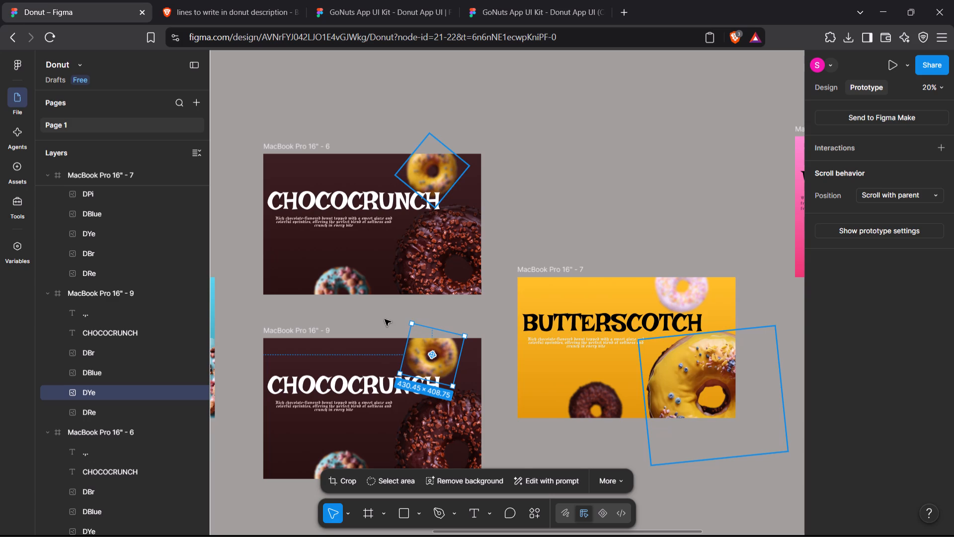
Rotate the blue donut at the bottom of the duplicated CHOCOCRUNCH frame clockwise, and clear the selection.
{"action": "left_click", "coordinate": [340, 458]}
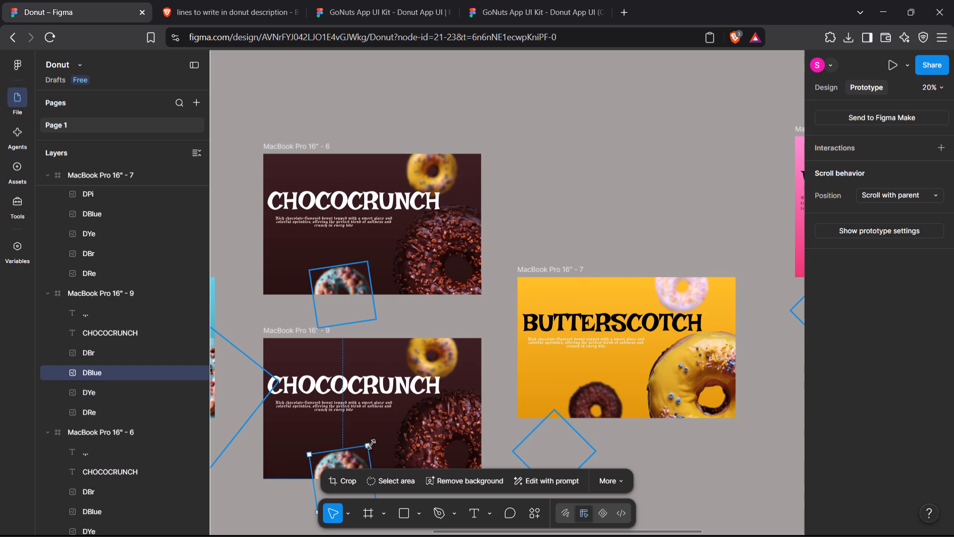
{"action": "left_click_drag", "start_coordinate": [370, 442], "coordinate": [400, 478]}
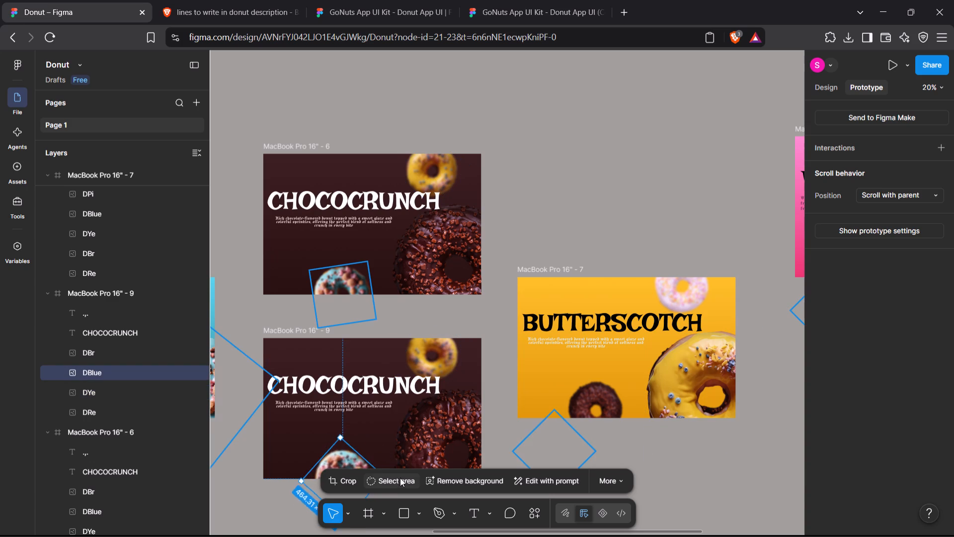
{"action": "left_click_drag", "start_coordinate": [400, 478], "coordinate": [402, 485]}
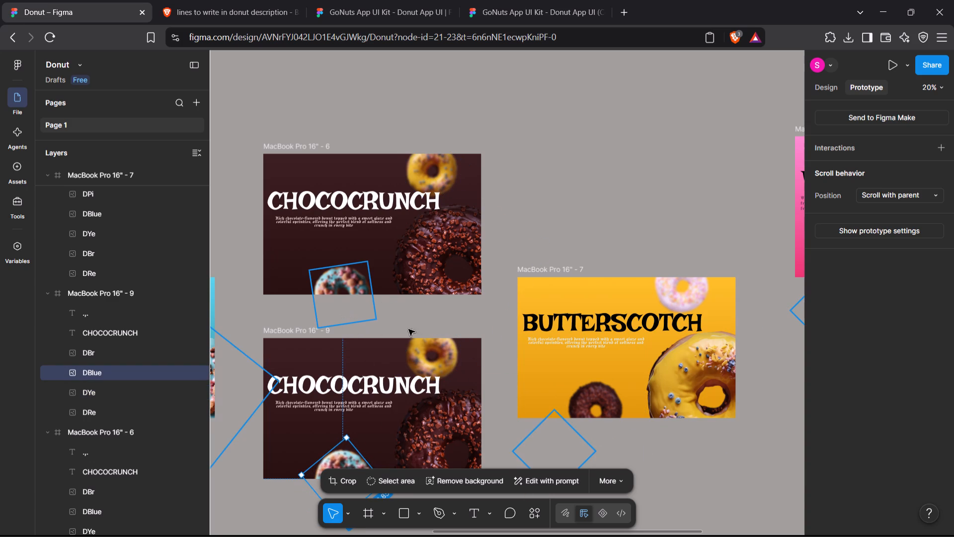
{"action": "left_click", "coordinate": [582, 151]}
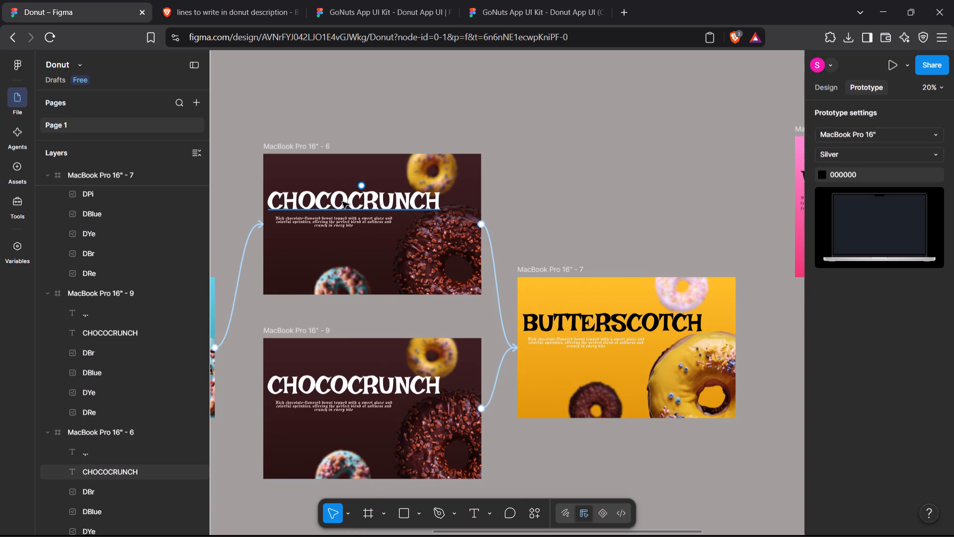
Connect the original CHOCOCRUNCH frame to its duplicate below with a While hovering trigger.
{"action": "left_click", "coordinate": [322, 155]}
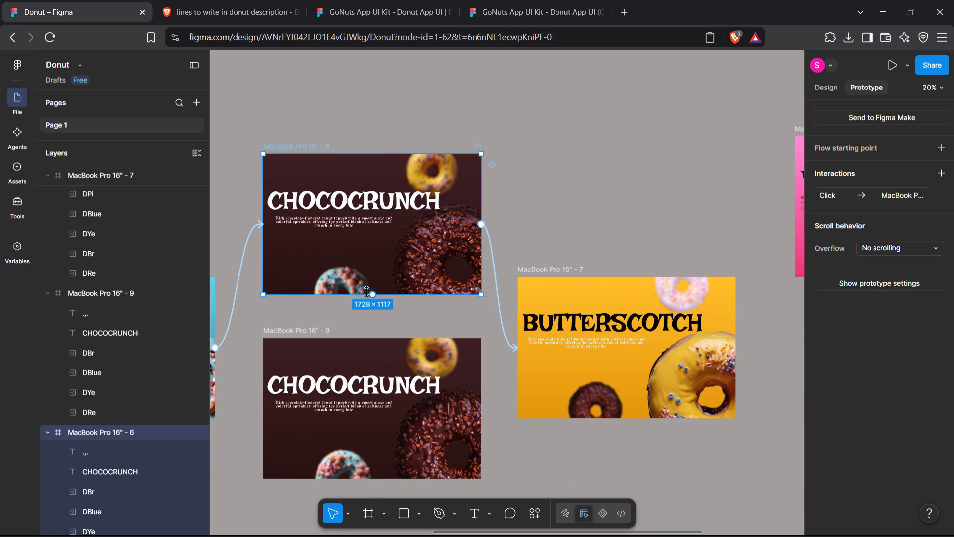
{"action": "left_click_drag", "start_coordinate": [372, 297], "coordinate": [372, 344]}
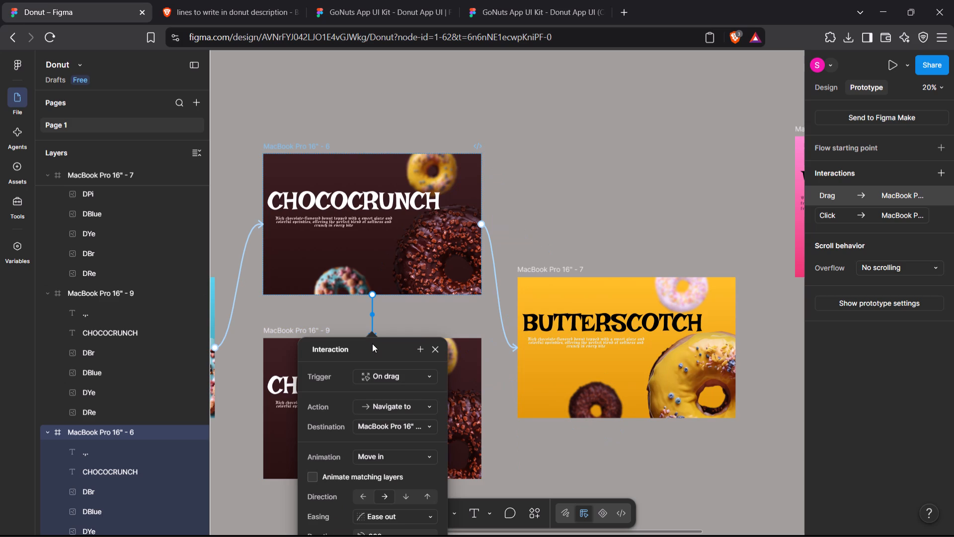
{"action": "left_click", "coordinate": [395, 380]}
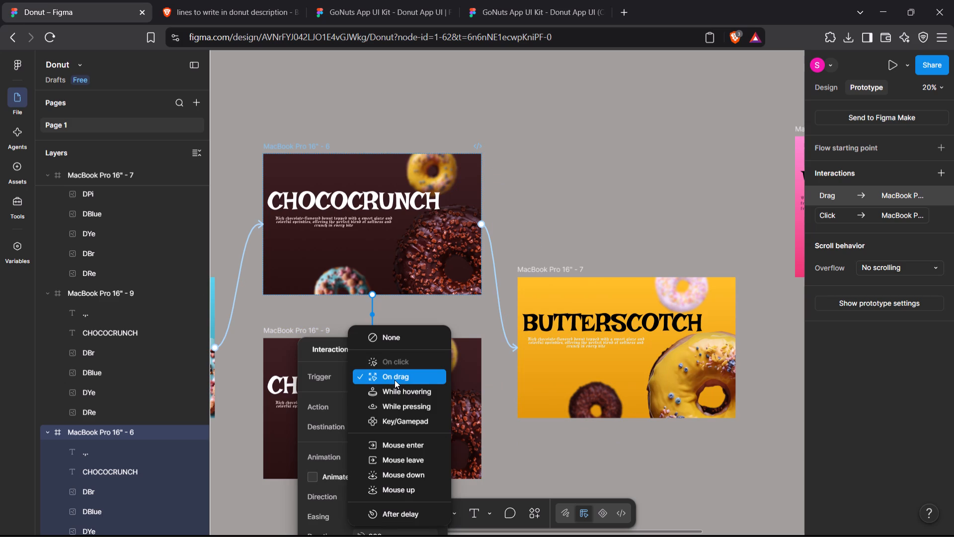
{"action": "scroll", "coordinate": [399, 435], "scroll_direction": "down", "scroll_amount": 2}
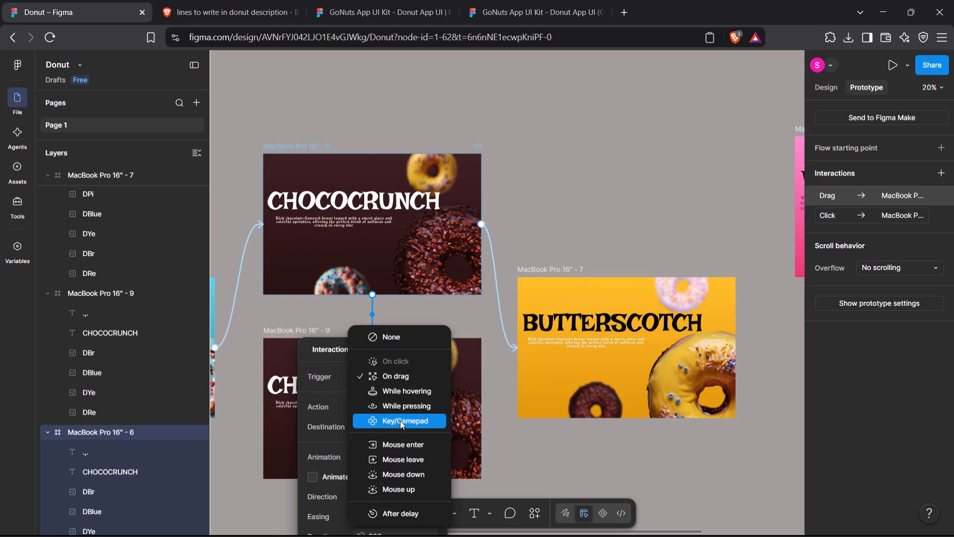
{"action": "left_click", "coordinate": [398, 391]}
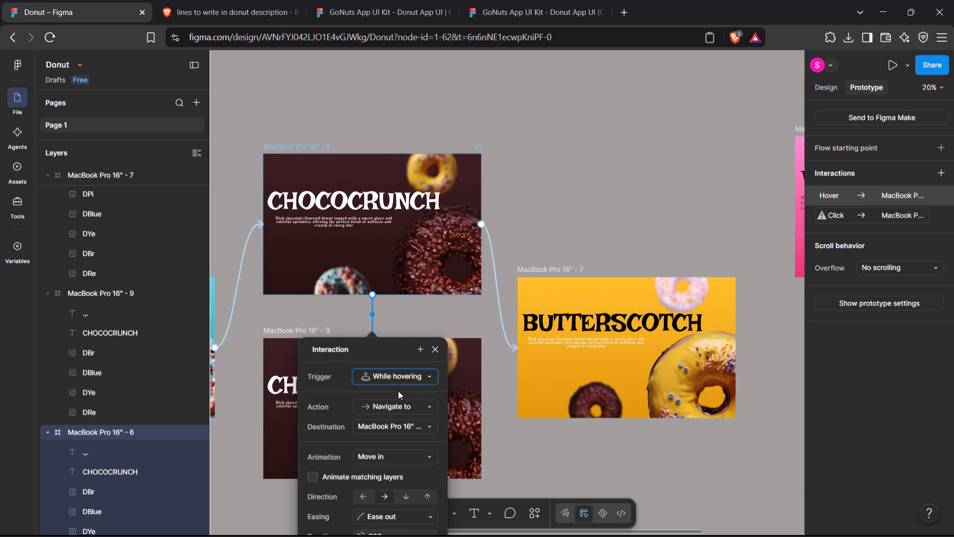
Set the hover interaction's action to Open overlay with the duplicated CHOCOCRUNCH frame, and clear the selection.
{"action": "left_click", "coordinate": [393, 411]}
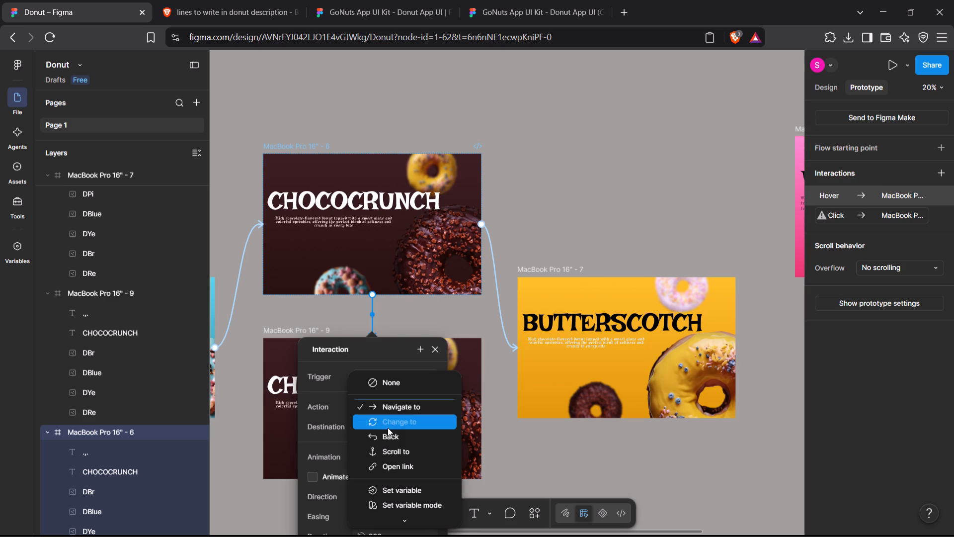
{"action": "scroll", "coordinate": [404, 462], "scroll_direction": "down", "scroll_amount": 1}
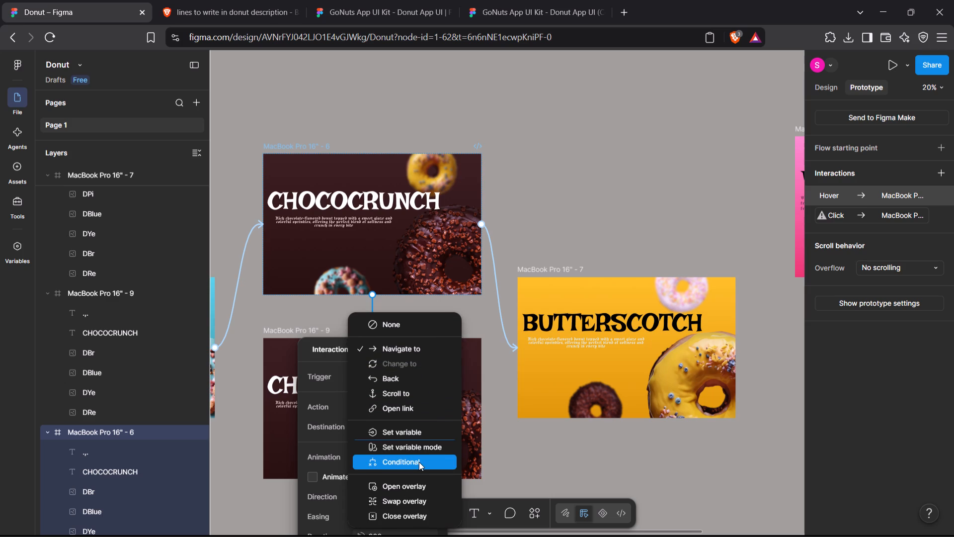
{"action": "scroll", "coordinate": [419, 462], "scroll_direction": "down", "scroll_amount": 2}
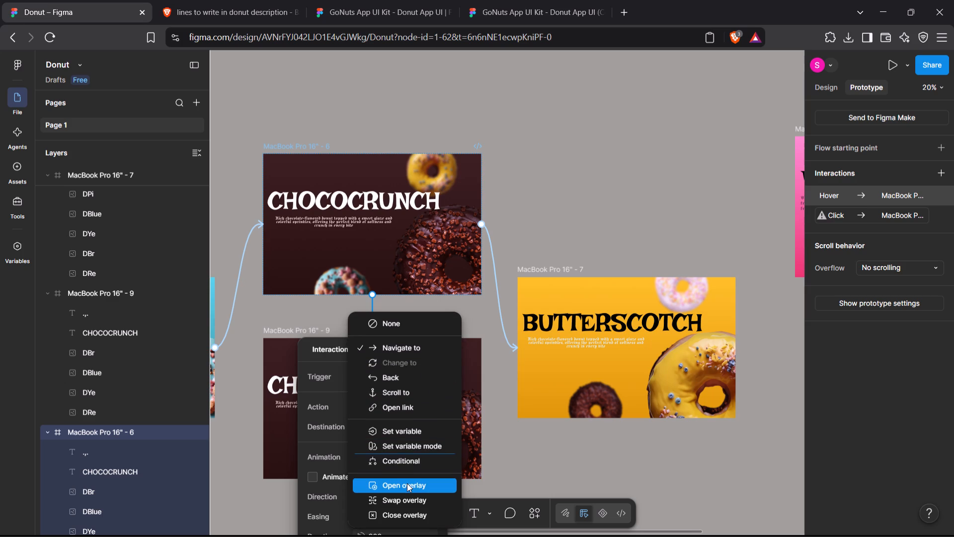
{"action": "left_click", "coordinate": [407, 483]}
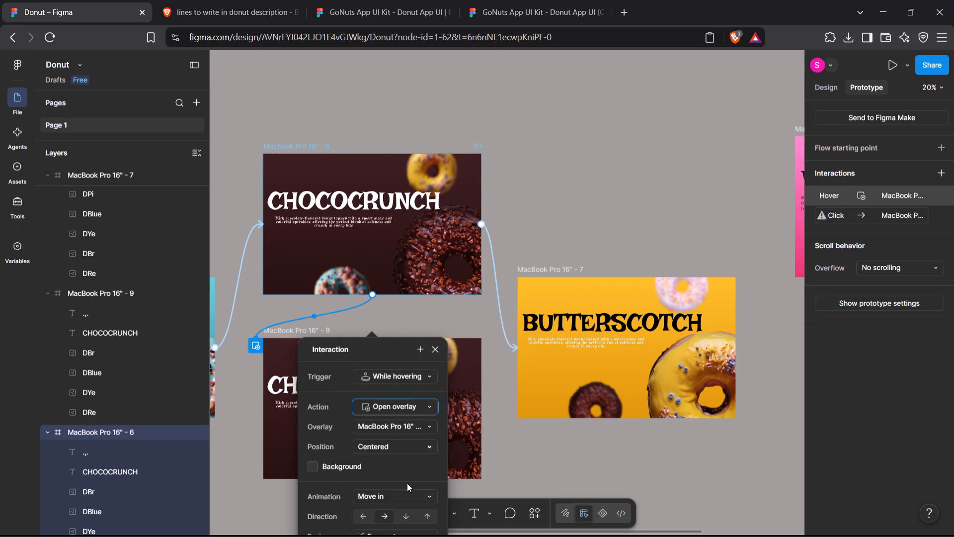
{"action": "scroll", "coordinate": [407, 483], "scroll_direction": "down", "scroll_amount": 2}
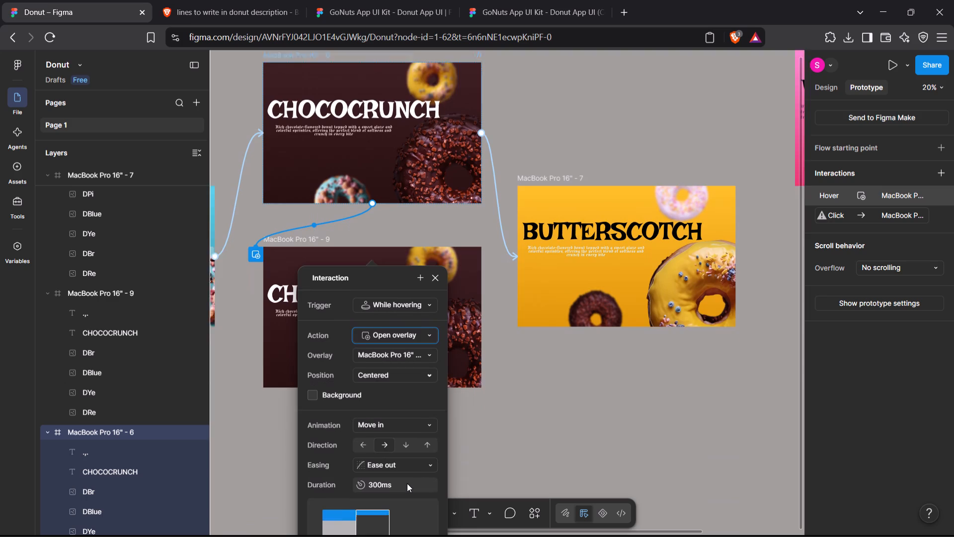
{"action": "scroll", "coordinate": [407, 483], "scroll_direction": "down", "scroll_amount": 2}
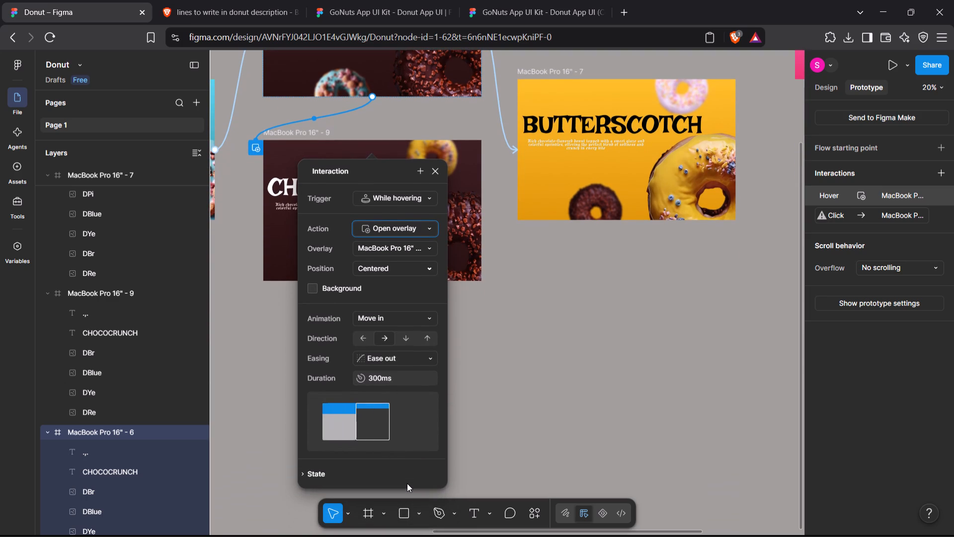
{"action": "key", "text": "Return"}
{"action": "key", "text": "Return"}
{"action": "left_click", "coordinate": [493, 400]}
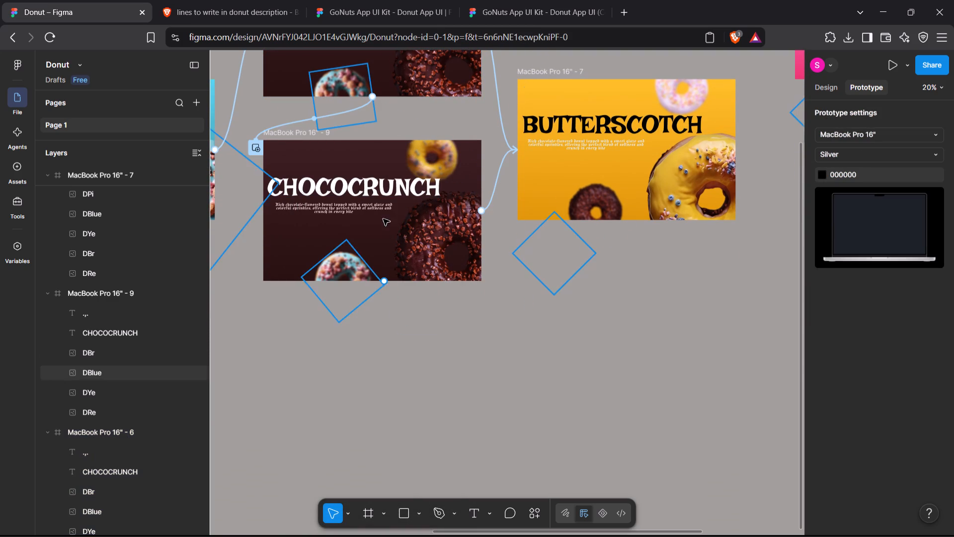
Preview the prototype from RED VELVET through CHOCOCRUNCH to BUTTERSCOTCH to test the interactions, and close the preview.
{"action": "scroll", "coordinate": [389, 190], "scroll_direction": "up", "scroll_amount": 2}
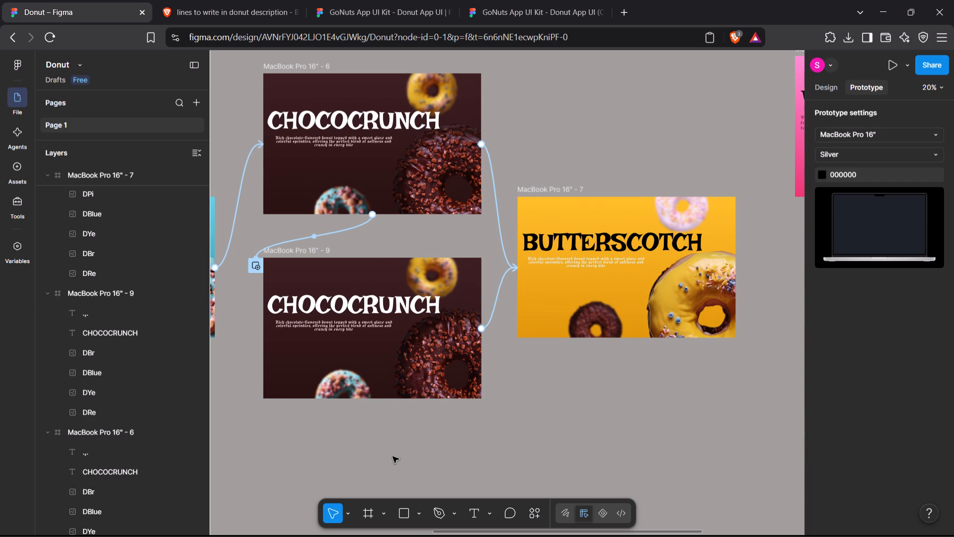
{"action": "left_click", "coordinate": [891, 63]}
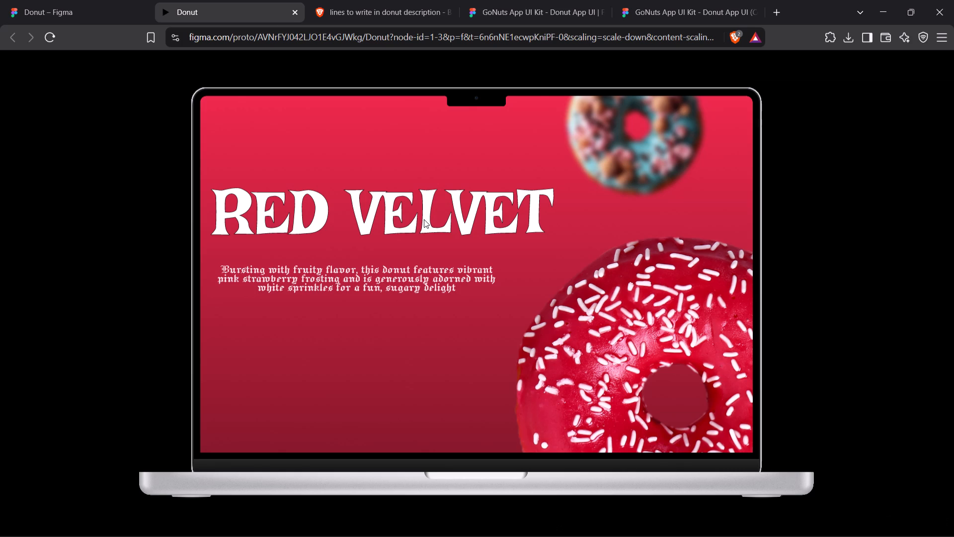
{"action": "left_click", "coordinate": [424, 219]}
{"action": "left_click", "coordinate": [506, 221]}
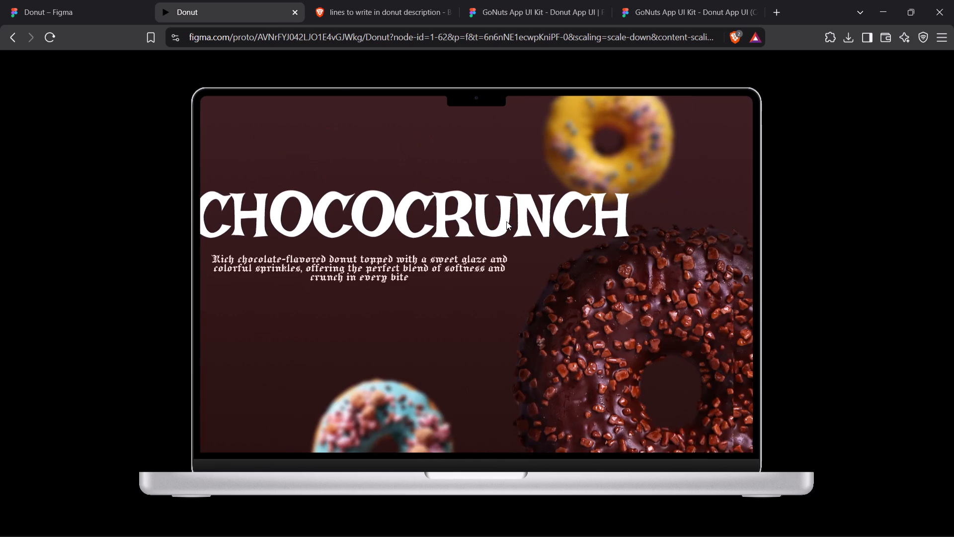
{"action": "left_click", "coordinate": [506, 221]}
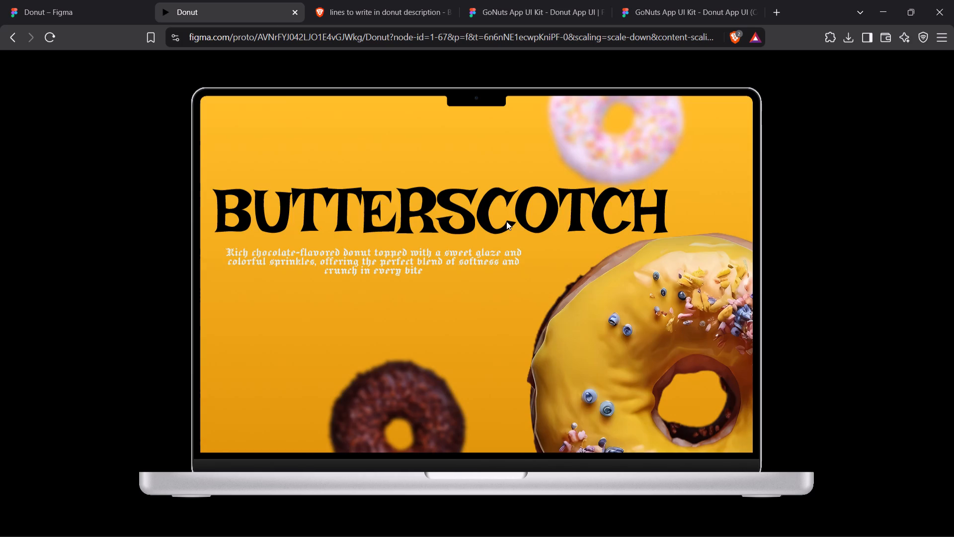
{"action": "left_click", "coordinate": [506, 221]}
{"action": "left_click", "coordinate": [506, 221]}
{"action": "left_click", "coordinate": [504, 318]}
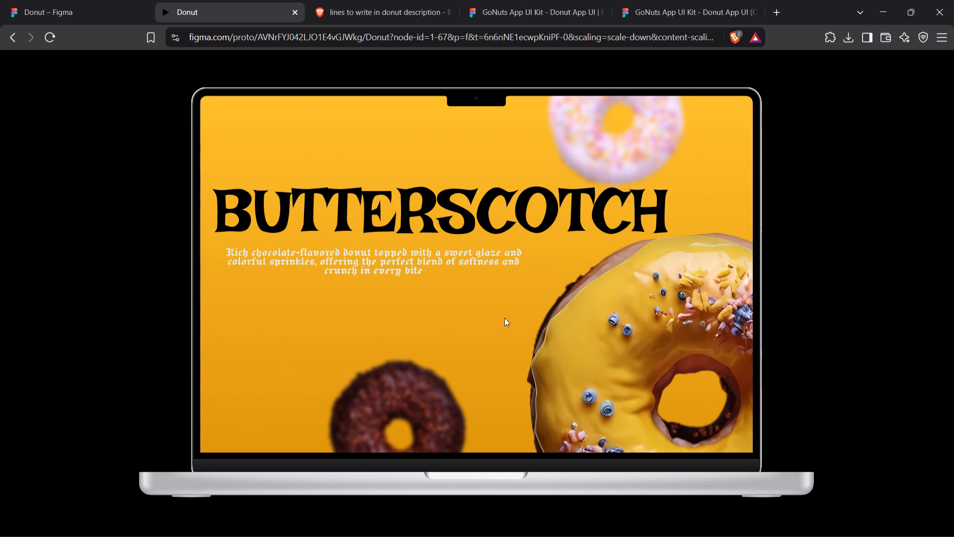
{"action": "triple_click", "coordinate": [504, 318]}
{"action": "left_click_drag", "start_coordinate": [504, 318], "coordinate": [601, 156]}
{"action": "left_click_drag", "start_coordinate": [601, 156], "coordinate": [653, 384]}
{"action": "double_click", "coordinate": [653, 384]}
{"action": "left_click", "coordinate": [296, 15]}
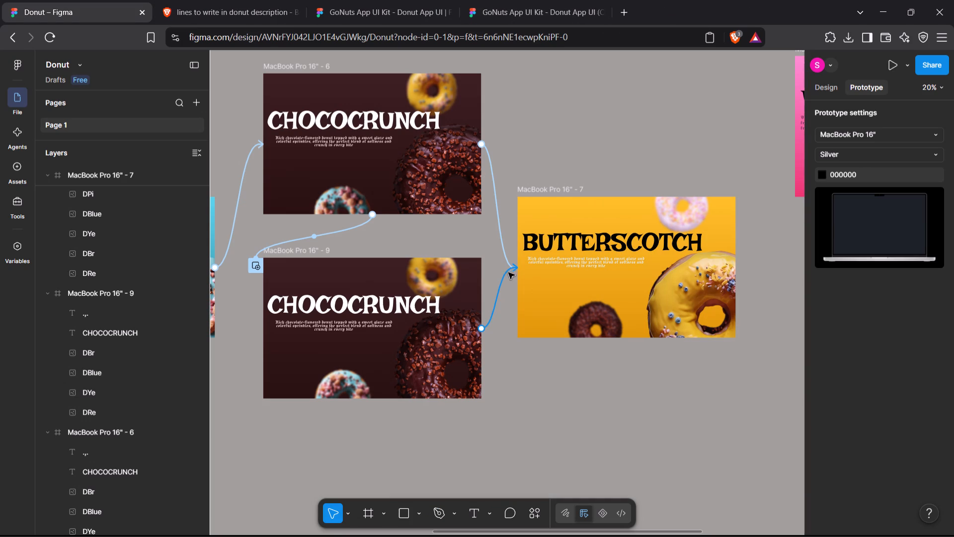
Delete the on-click connection from the duplicated CHOCOCRUNCH frame to the BUTTERSCOTCH frame.
{"action": "left_click", "coordinate": [502, 279]}
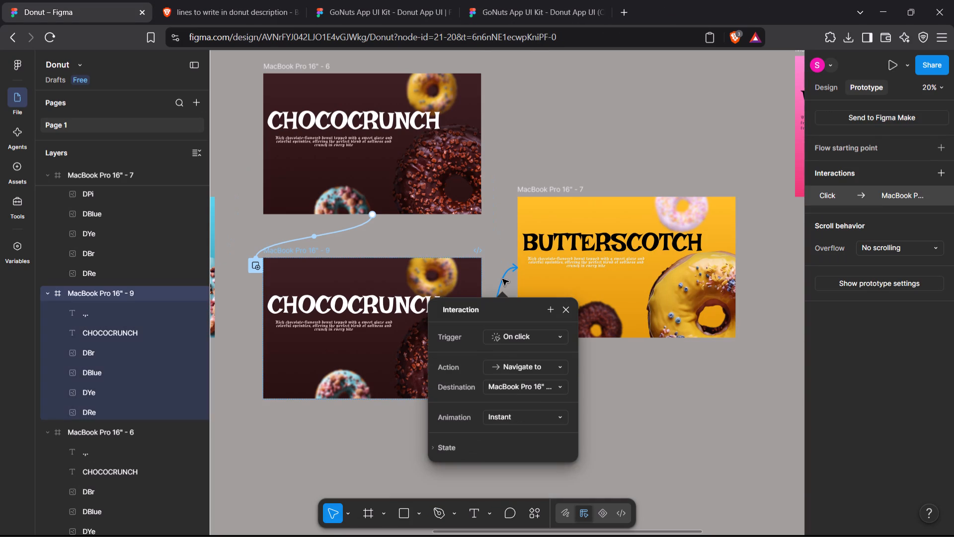
{"action": "key", "text": "Delete"}
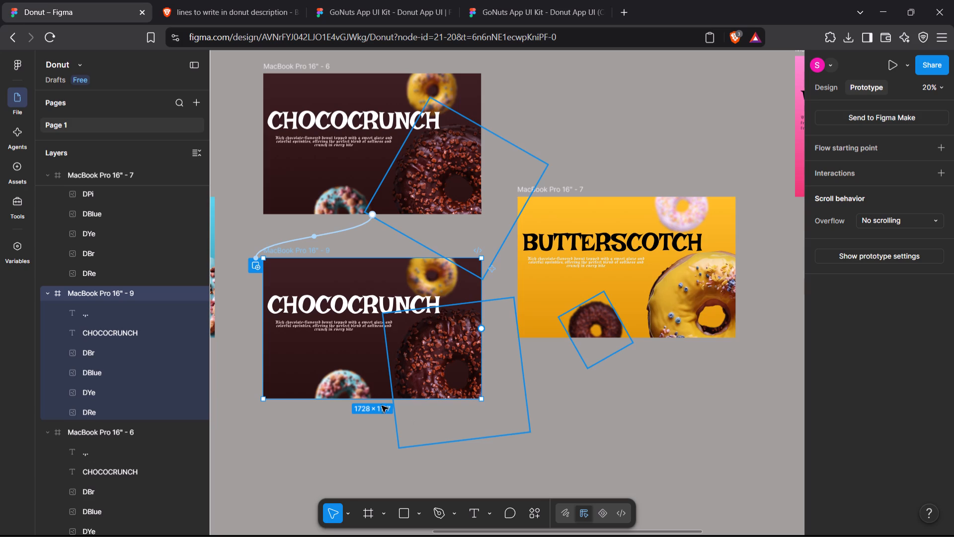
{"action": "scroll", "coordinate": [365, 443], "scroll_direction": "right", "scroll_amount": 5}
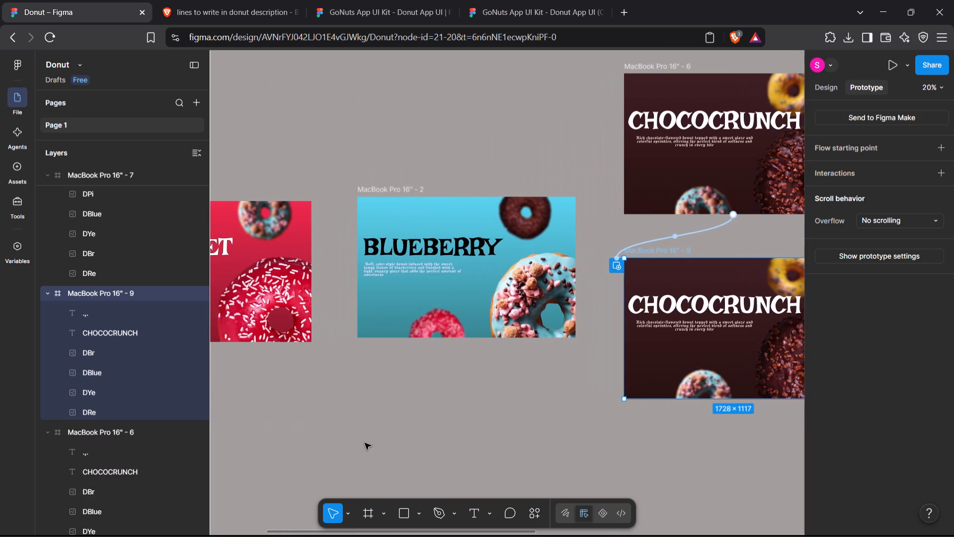
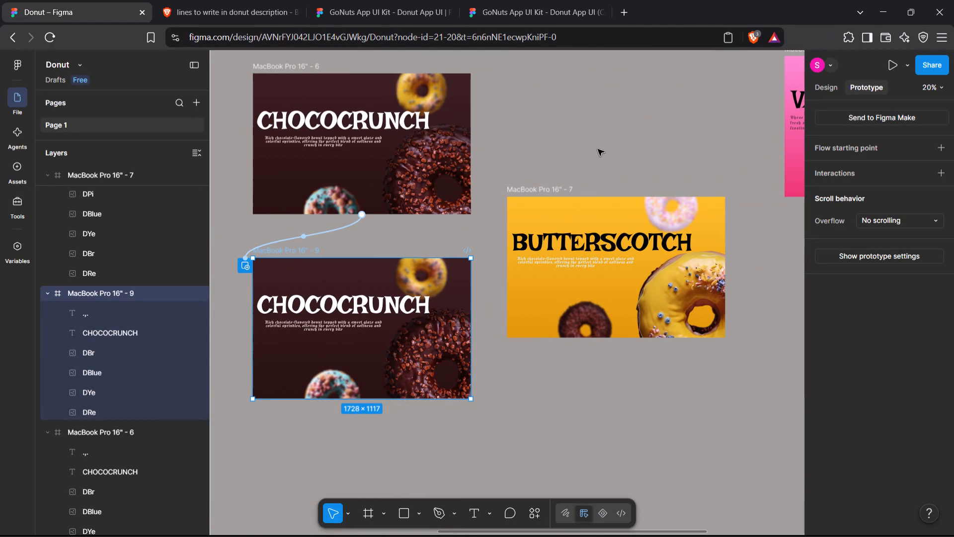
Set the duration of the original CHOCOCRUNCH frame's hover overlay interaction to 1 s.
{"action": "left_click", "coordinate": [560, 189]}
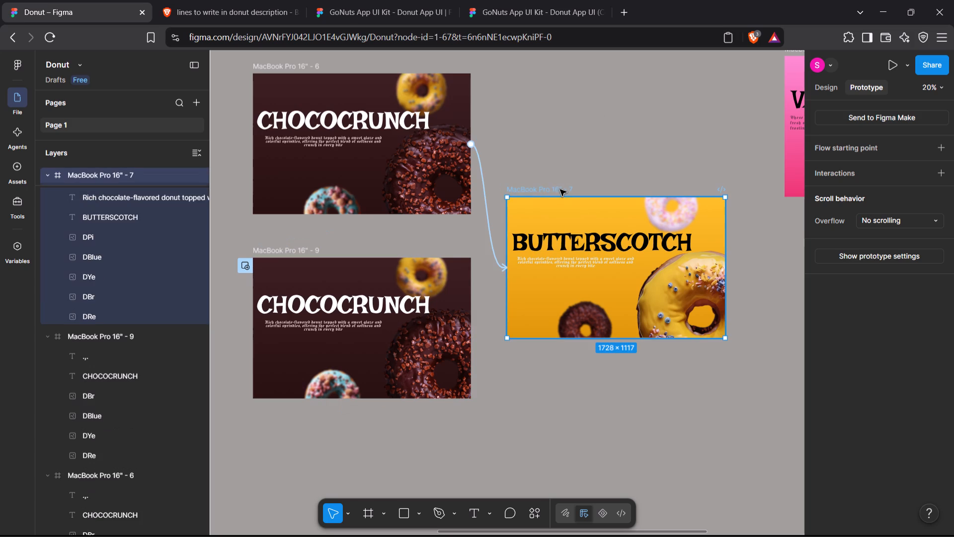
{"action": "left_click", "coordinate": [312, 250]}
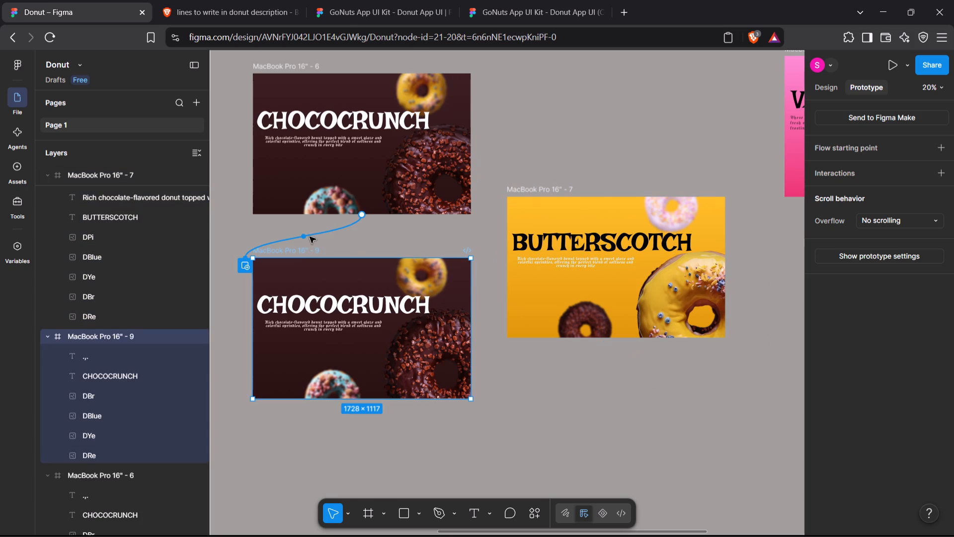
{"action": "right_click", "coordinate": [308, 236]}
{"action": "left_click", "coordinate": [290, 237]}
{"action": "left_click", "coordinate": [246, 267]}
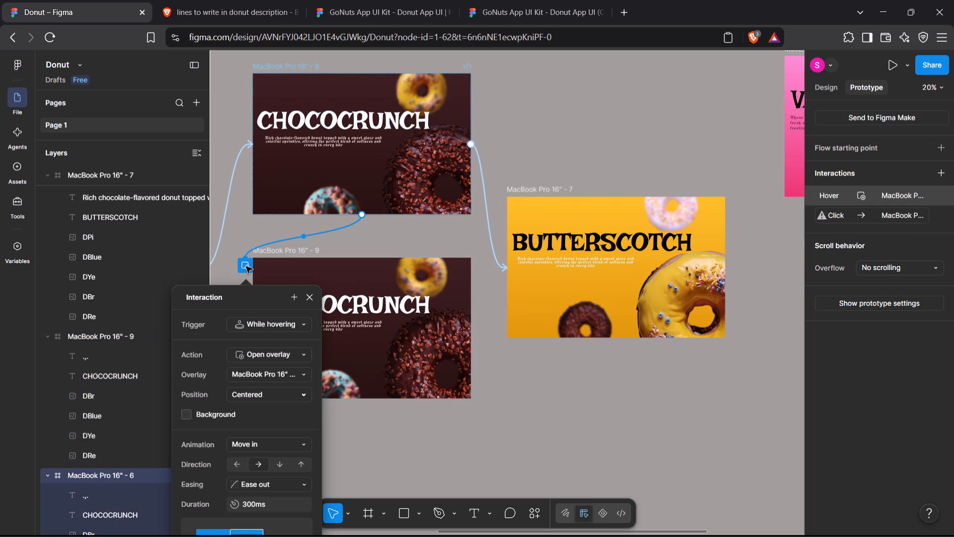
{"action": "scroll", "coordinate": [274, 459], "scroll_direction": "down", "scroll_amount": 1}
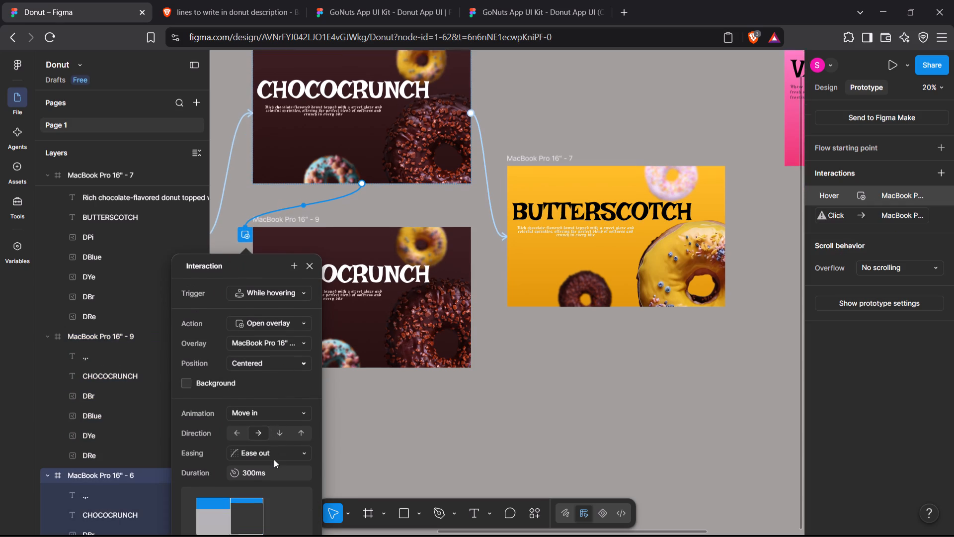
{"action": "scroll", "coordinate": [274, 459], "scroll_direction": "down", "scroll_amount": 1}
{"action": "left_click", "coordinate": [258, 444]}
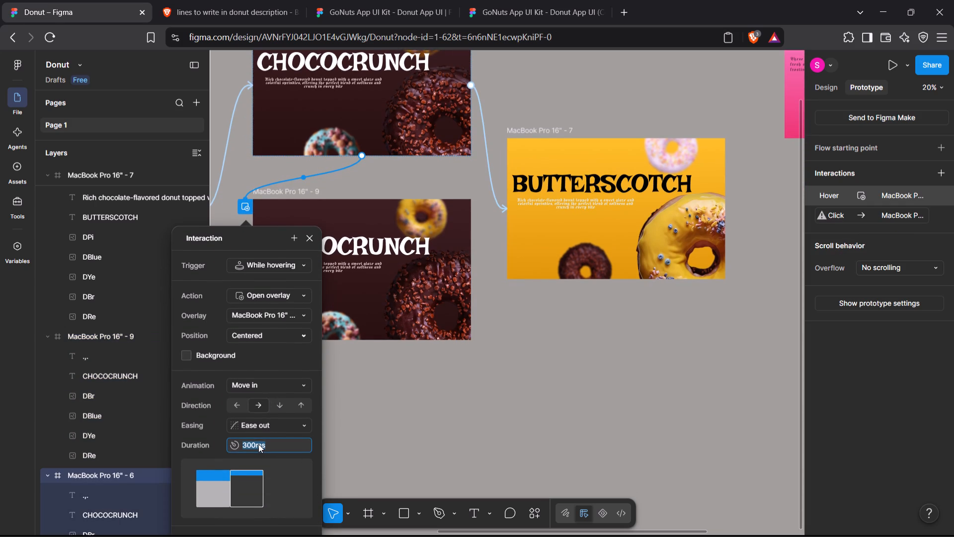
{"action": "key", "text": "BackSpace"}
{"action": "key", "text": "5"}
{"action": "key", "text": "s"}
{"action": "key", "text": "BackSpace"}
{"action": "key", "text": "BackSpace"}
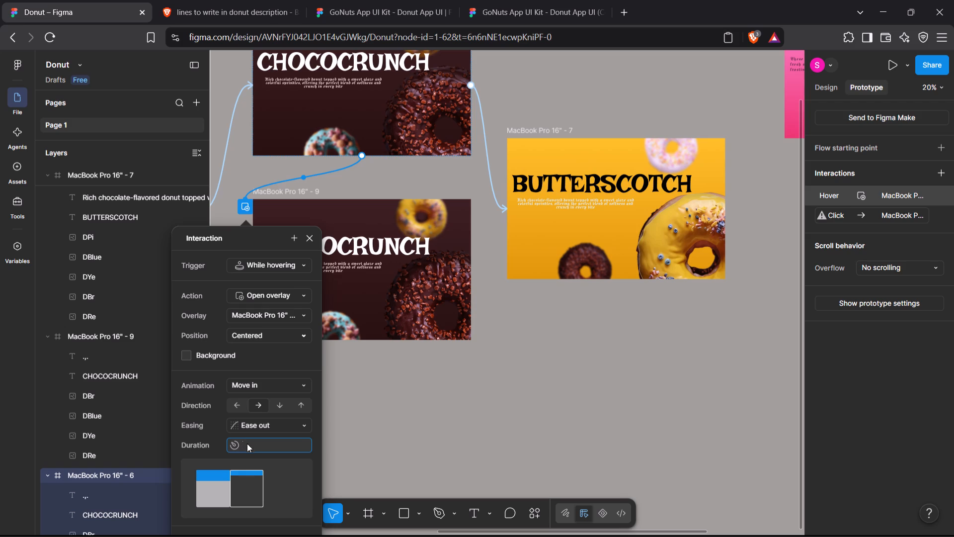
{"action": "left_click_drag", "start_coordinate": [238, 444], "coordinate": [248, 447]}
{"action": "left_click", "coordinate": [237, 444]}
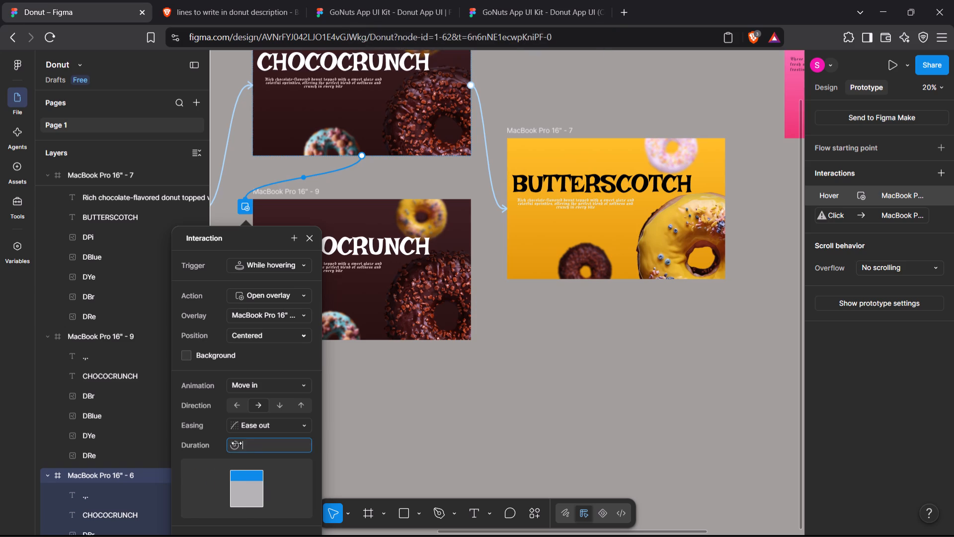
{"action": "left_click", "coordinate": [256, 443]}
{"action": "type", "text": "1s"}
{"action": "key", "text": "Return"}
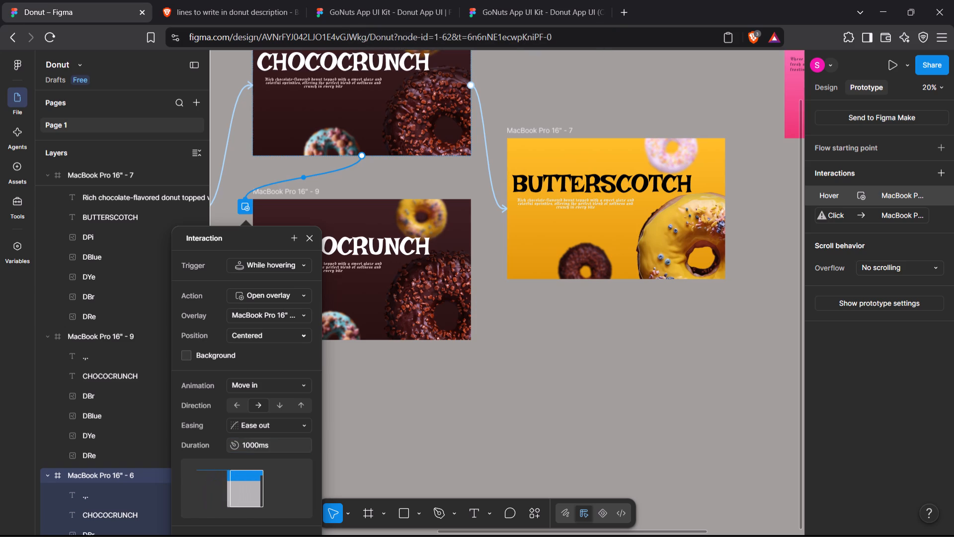
Set the hover overlay interaction's duration to 2000 ms.
{"action": "left_click", "coordinate": [245, 441]}
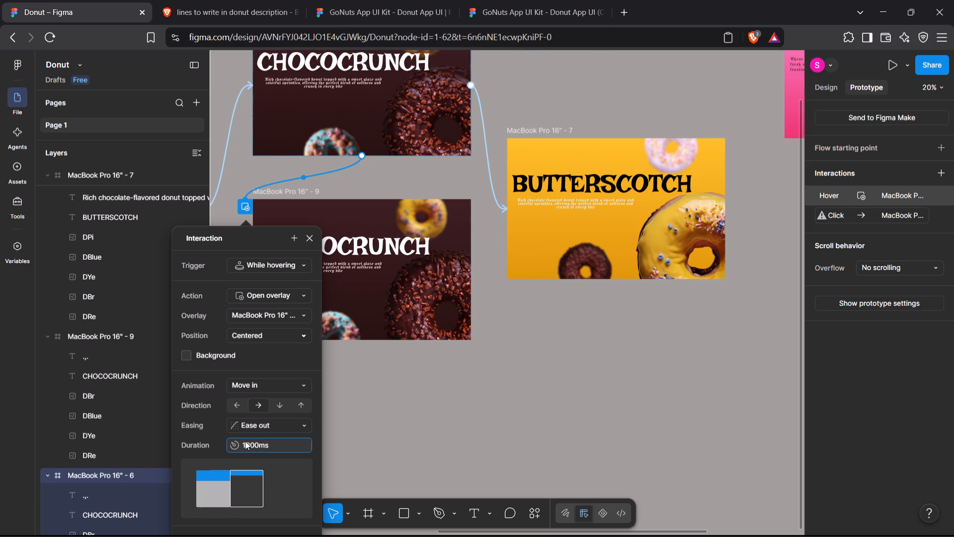
{"action": "left_click", "coordinate": [245, 443]}
{"action": "key", "text": "BackSpace"}
{"action": "key", "text": "2"}
{"action": "key", "text": "Return"}
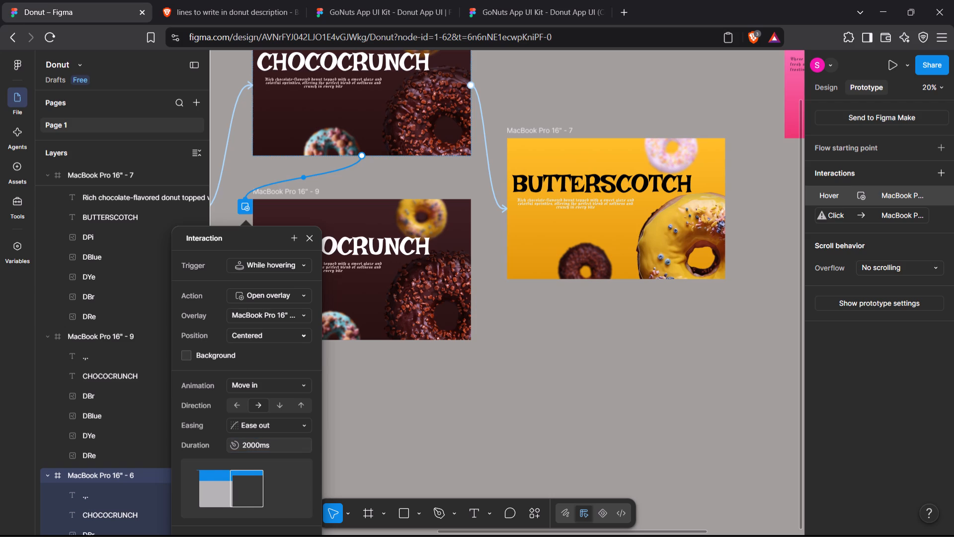
Change the hover interaction's animation to Dissolve.
{"action": "left_click", "coordinate": [268, 384]}
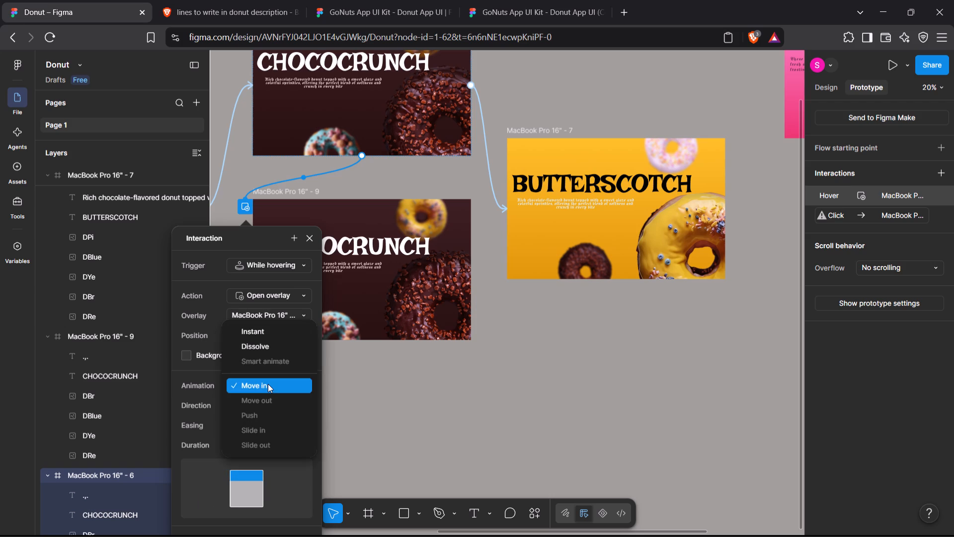
{"action": "scroll", "coordinate": [287, 355], "scroll_direction": "up", "scroll_amount": 1}
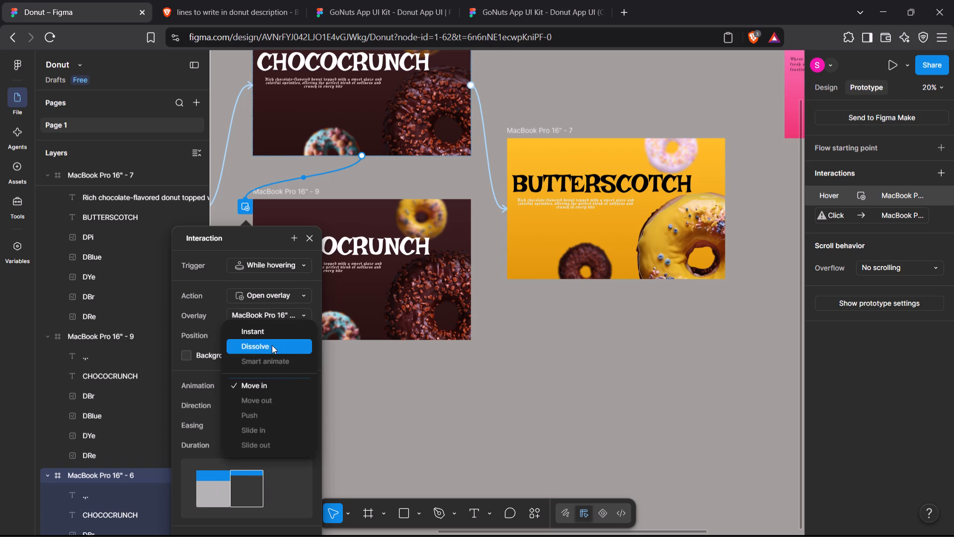
{"action": "left_click", "coordinate": [265, 346]}
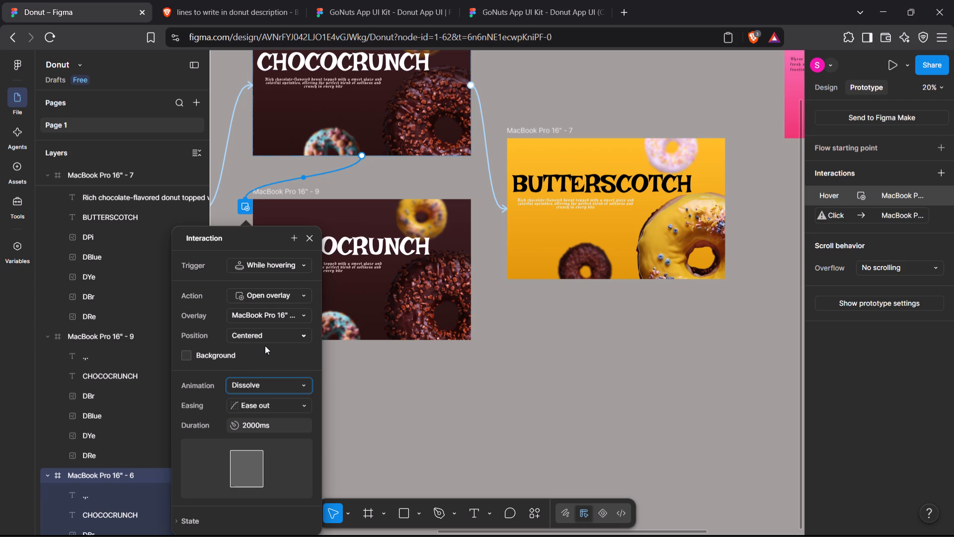
{"action": "left_click", "coordinate": [290, 338]}
{"action": "left_click", "coordinate": [424, 397]}
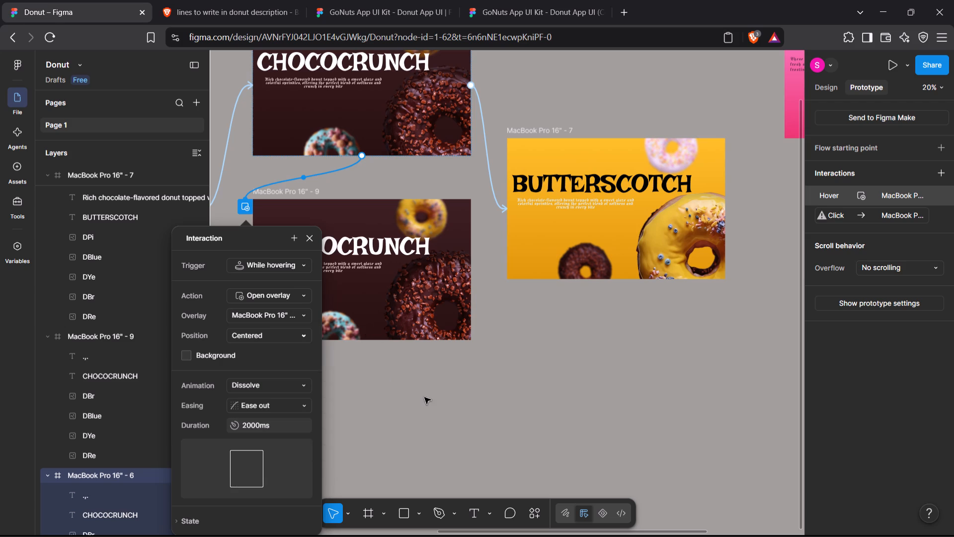
Change the hover interaction's action to Navigate to with the duplicated CHOCOCRUNCH frame as destination, and clear the selection.
{"action": "left_click", "coordinate": [297, 316]}
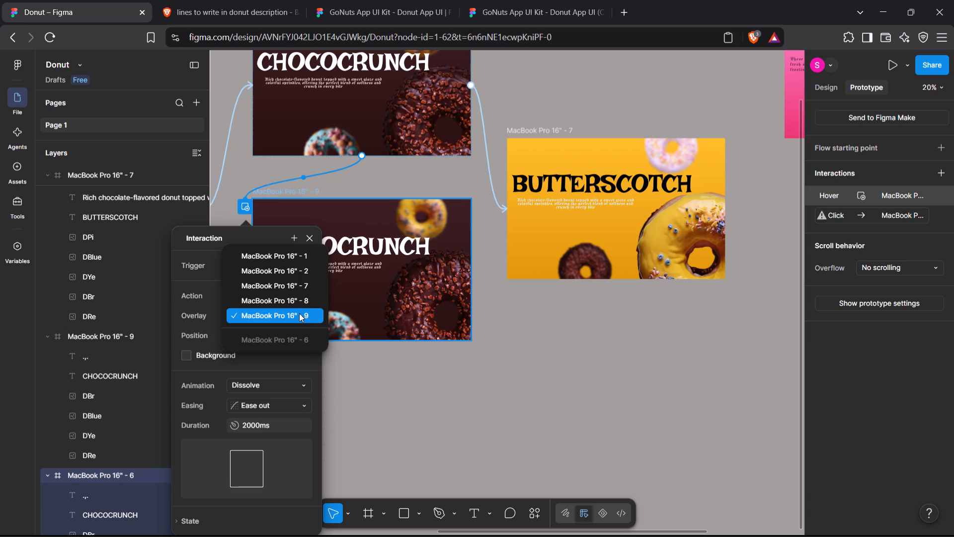
{"action": "left_click", "coordinate": [299, 315]}
{"action": "left_click", "coordinate": [283, 294]}
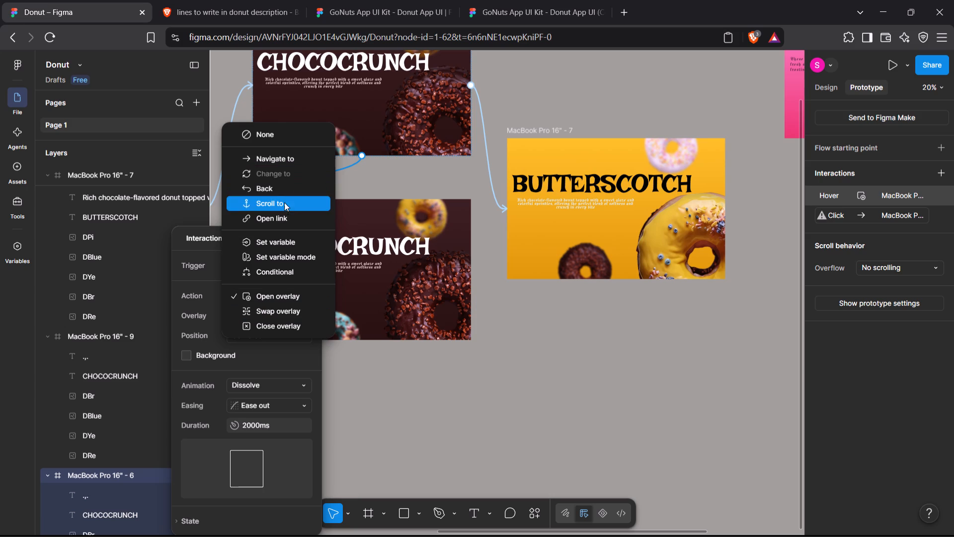
{"action": "left_click", "coordinate": [295, 162]}
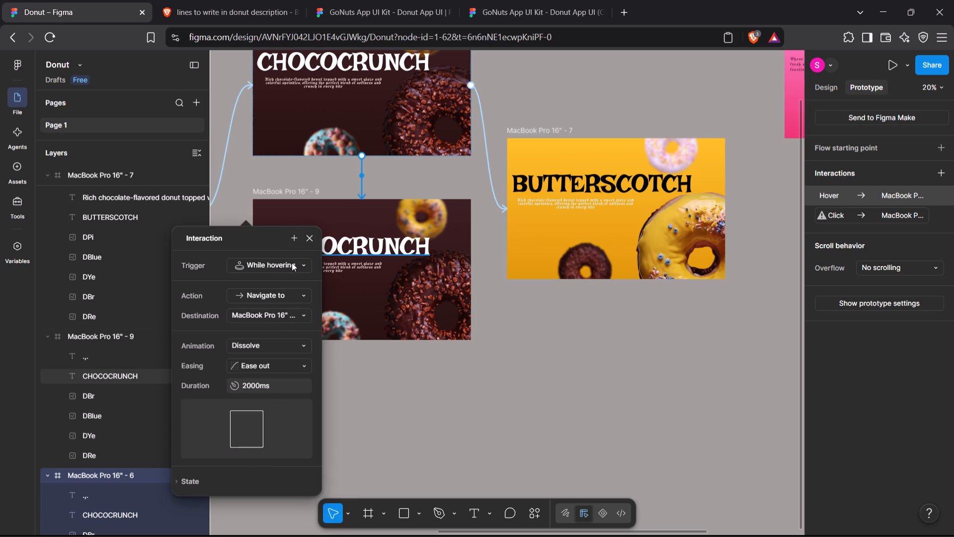
{"action": "left_click", "coordinate": [306, 239]}
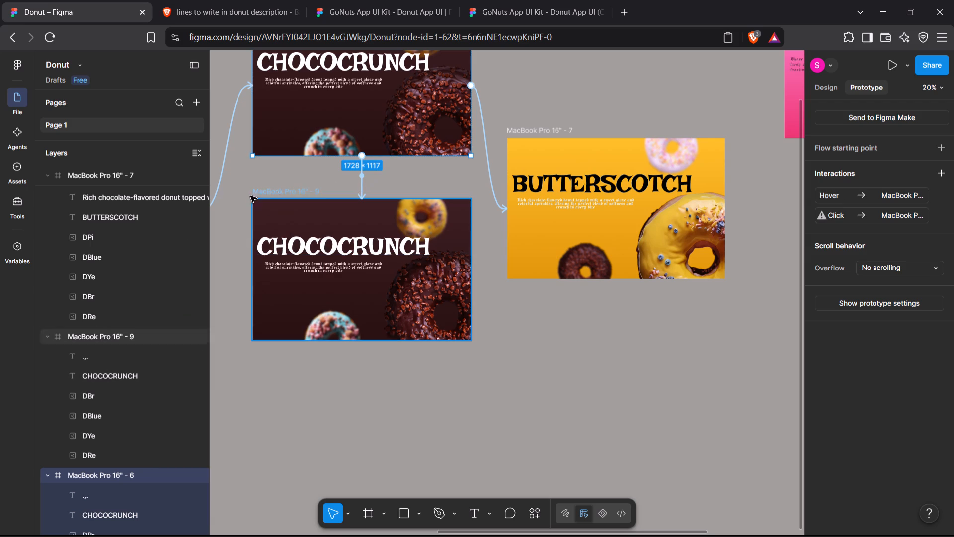
{"action": "scroll", "coordinate": [266, 168], "scroll_direction": "right", "scroll_amount": 2}
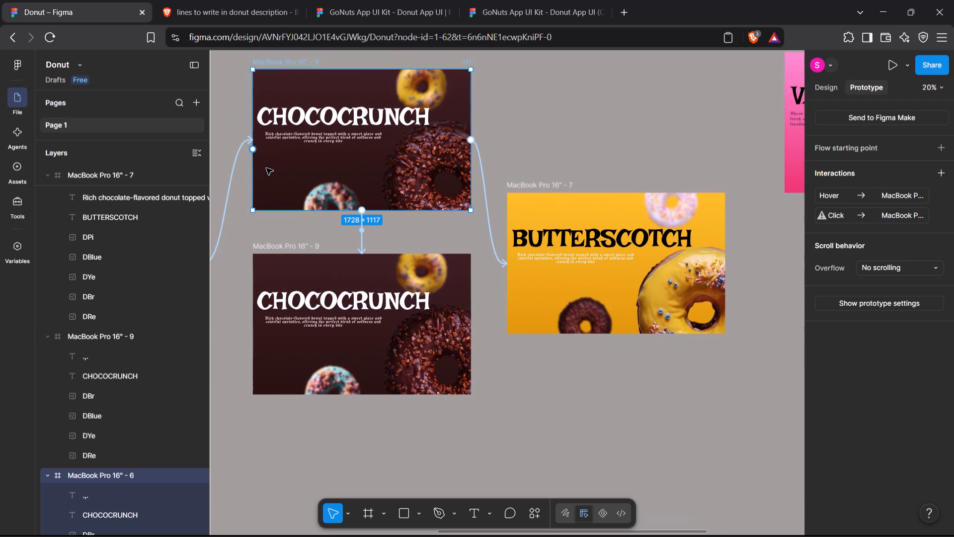
{"action": "scroll", "coordinate": [266, 168], "scroll_direction": "right", "scroll_amount": 1}
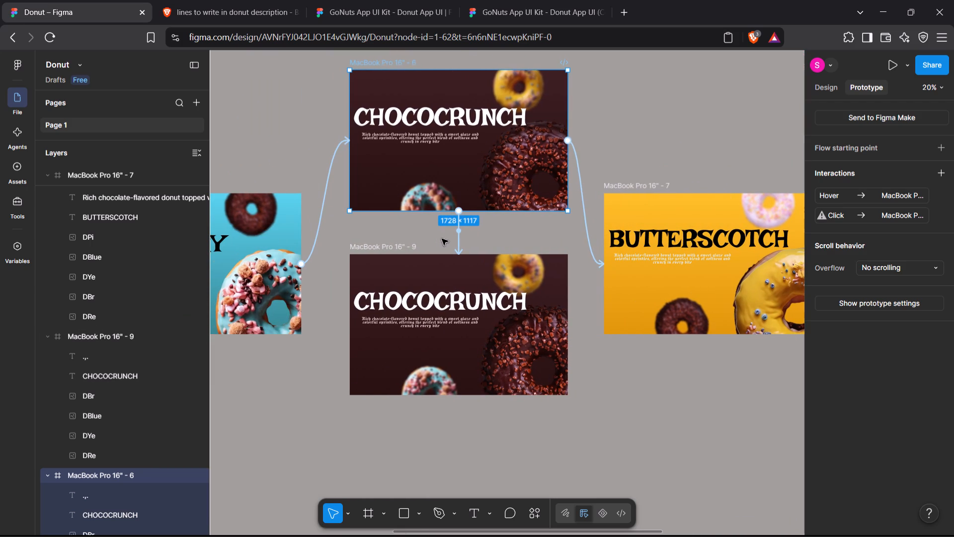
{"action": "left_click", "coordinate": [348, 463]}
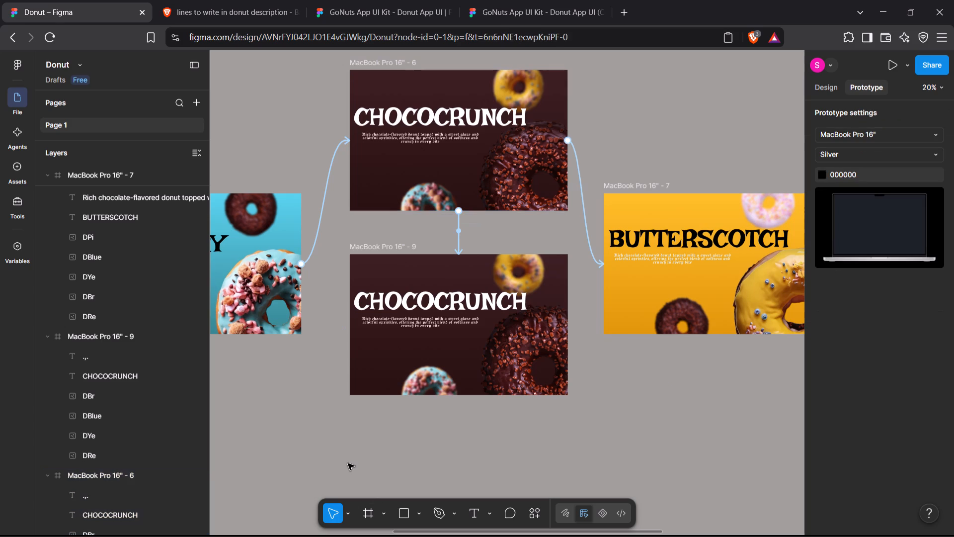
Preview the prototype from RED VELVET through CHOCOCRUNCH to BUTTERSCOTCH to test the interactions, and return to the design file.
{"action": "right_click", "coordinate": [458, 229]}
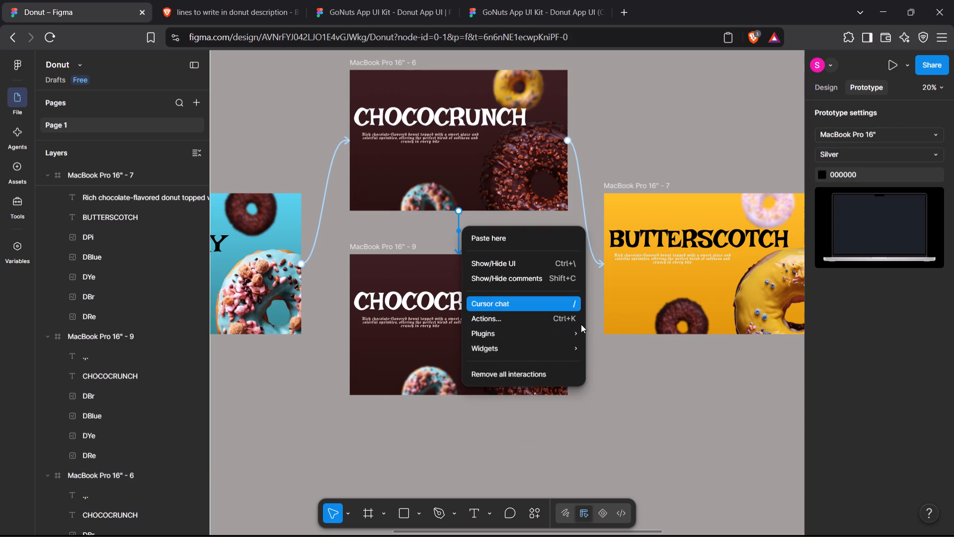
{"action": "left_click", "coordinate": [625, 371]}
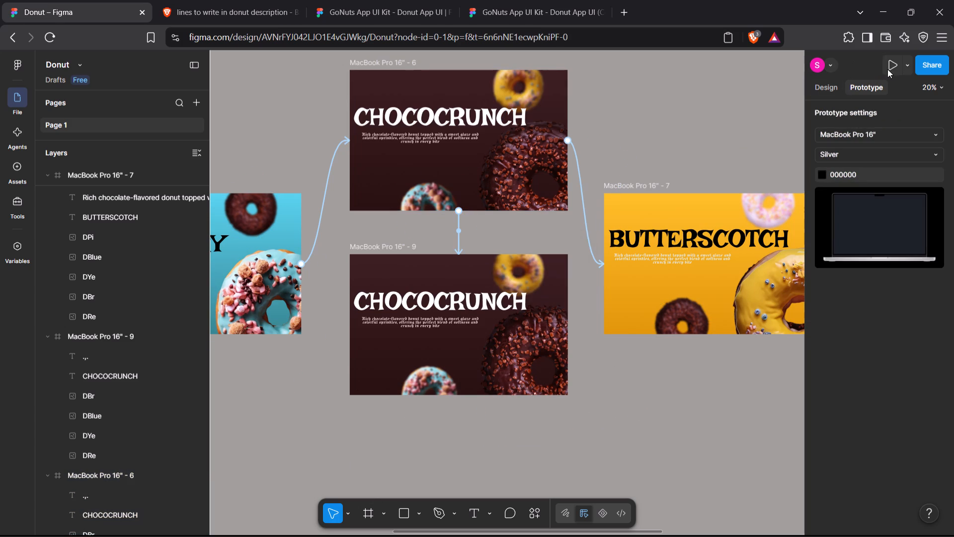
{"action": "left_click", "coordinate": [890, 67]}
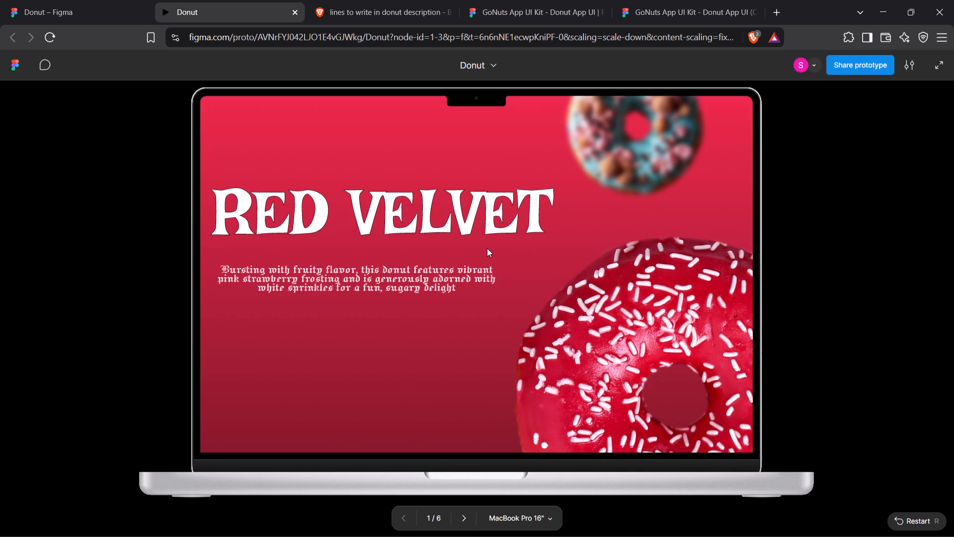
{"action": "left_click", "coordinate": [487, 248]}
{"action": "left_click", "coordinate": [487, 248]}
{"action": "left_click", "coordinate": [487, 248]}
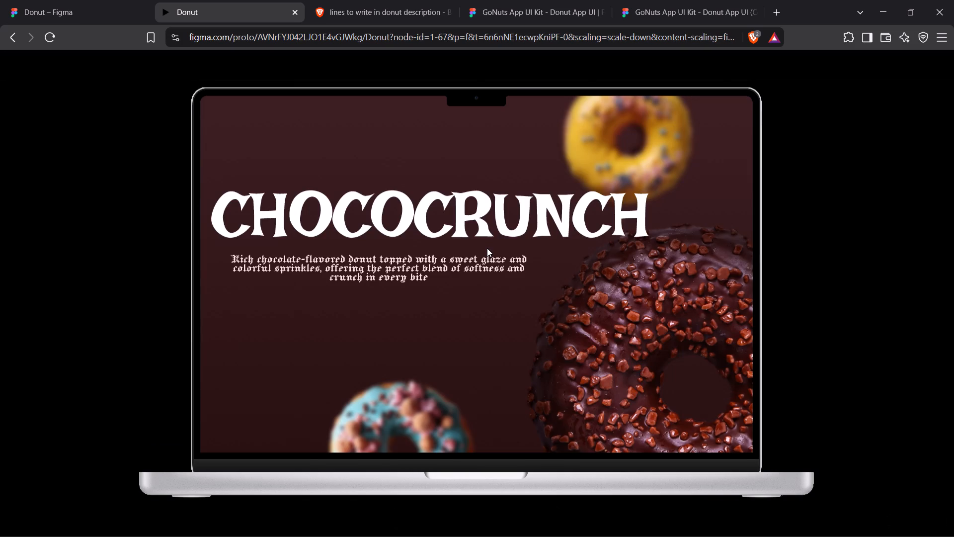
{"action": "left_click", "coordinate": [487, 248]}
{"action": "left_click", "coordinate": [487, 248]}
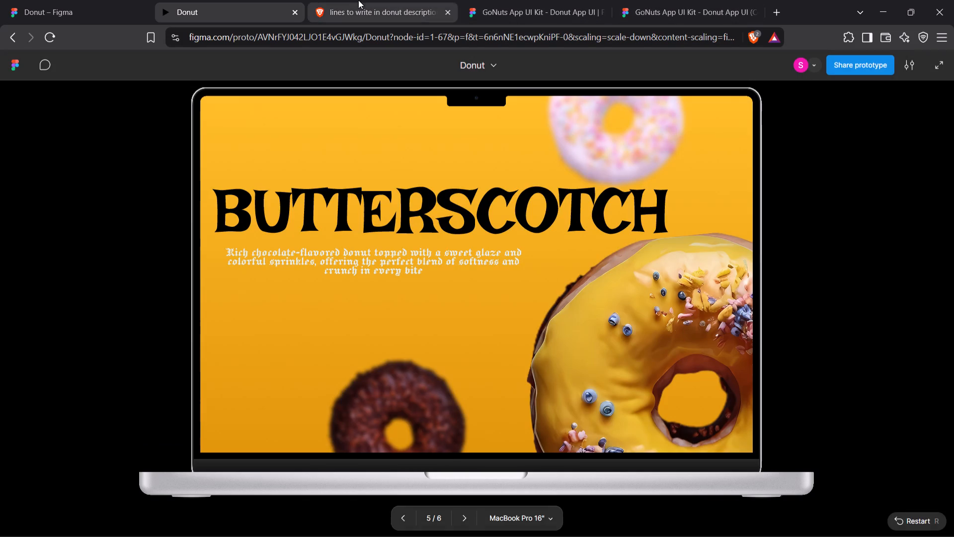
{"action": "left_click", "coordinate": [96, 0]}
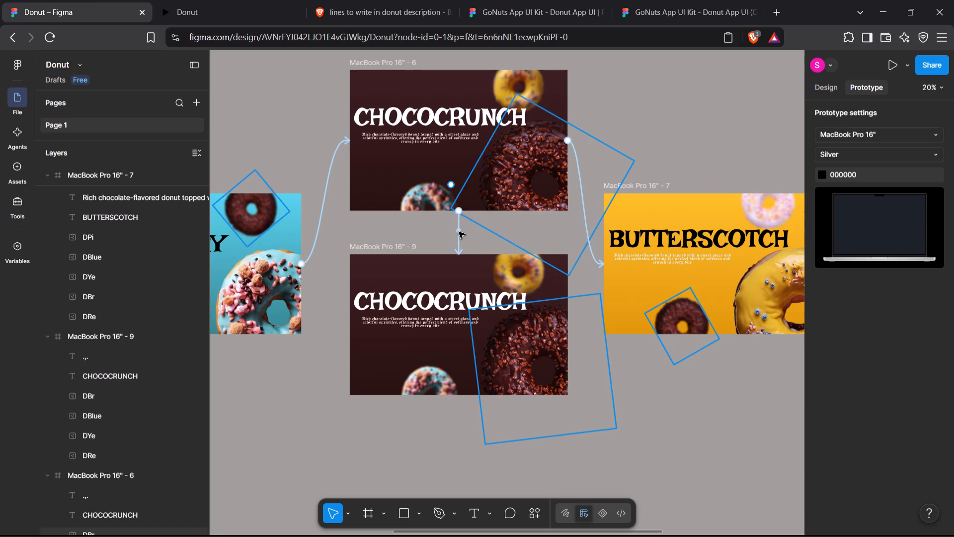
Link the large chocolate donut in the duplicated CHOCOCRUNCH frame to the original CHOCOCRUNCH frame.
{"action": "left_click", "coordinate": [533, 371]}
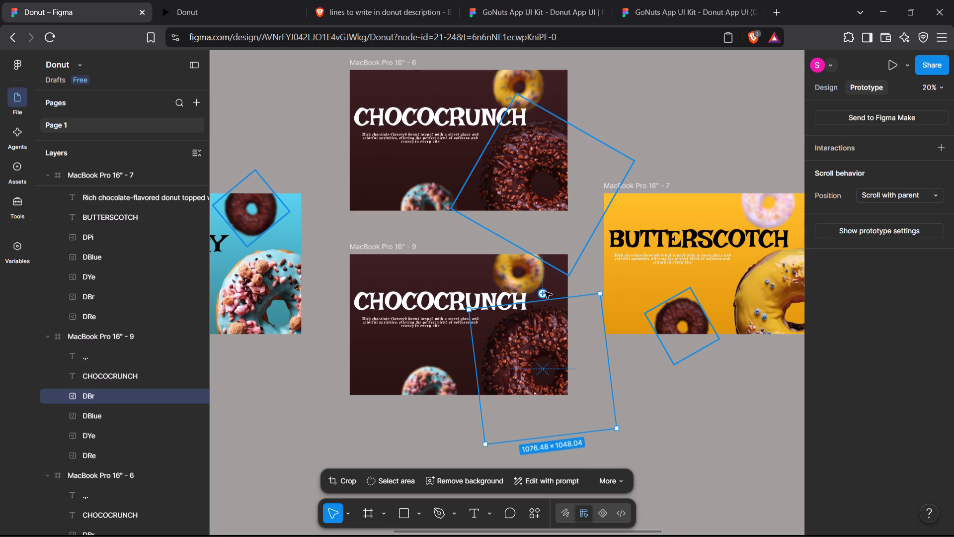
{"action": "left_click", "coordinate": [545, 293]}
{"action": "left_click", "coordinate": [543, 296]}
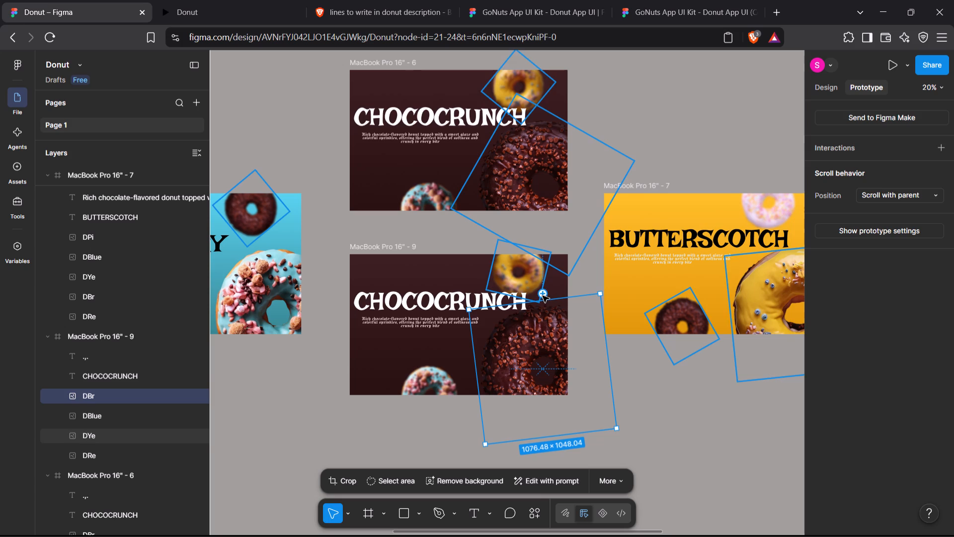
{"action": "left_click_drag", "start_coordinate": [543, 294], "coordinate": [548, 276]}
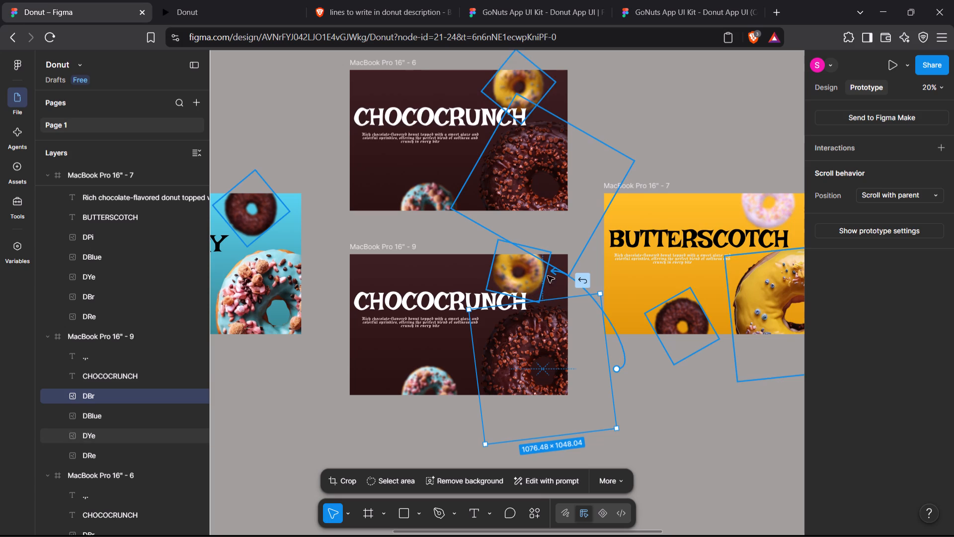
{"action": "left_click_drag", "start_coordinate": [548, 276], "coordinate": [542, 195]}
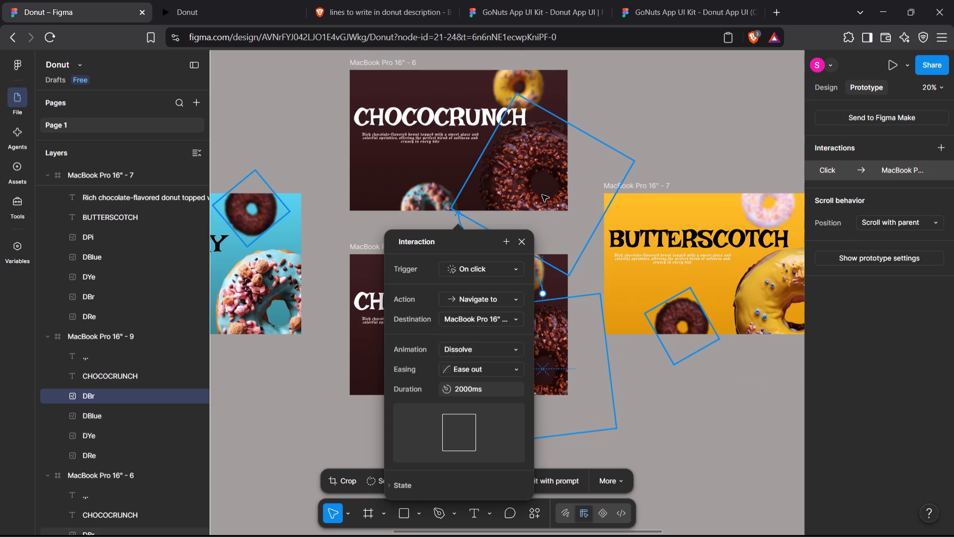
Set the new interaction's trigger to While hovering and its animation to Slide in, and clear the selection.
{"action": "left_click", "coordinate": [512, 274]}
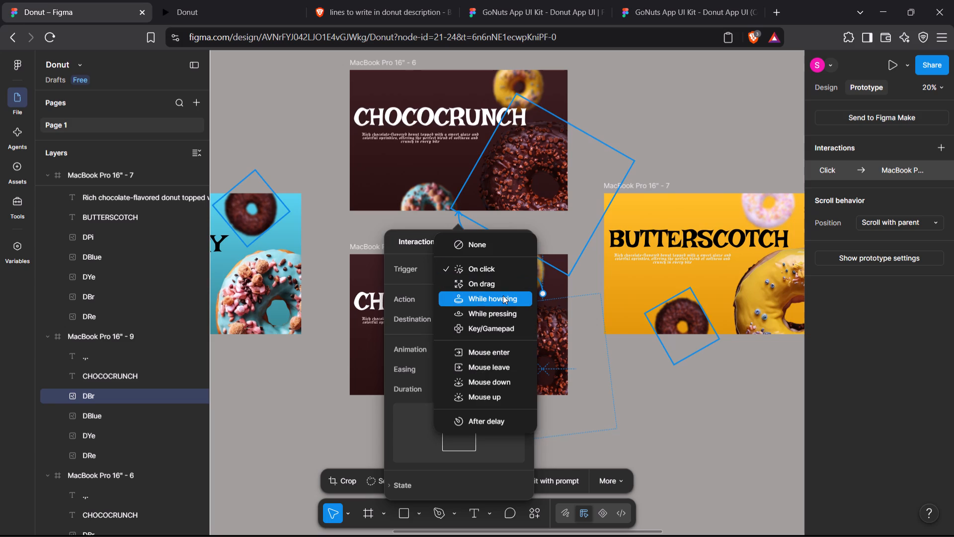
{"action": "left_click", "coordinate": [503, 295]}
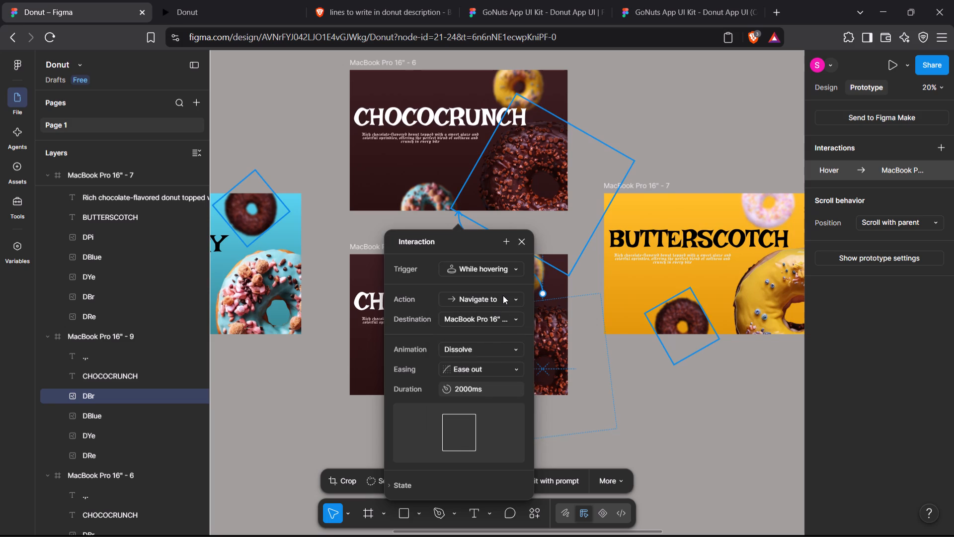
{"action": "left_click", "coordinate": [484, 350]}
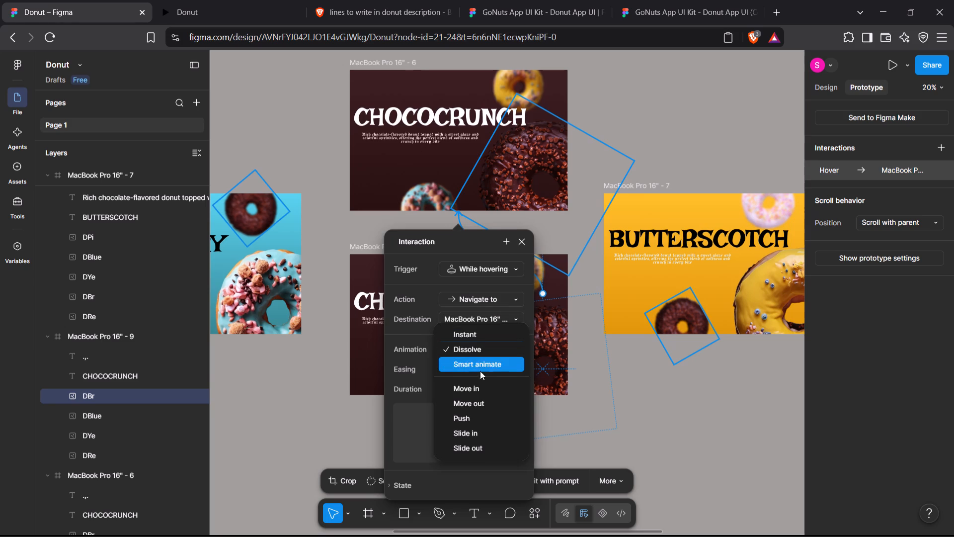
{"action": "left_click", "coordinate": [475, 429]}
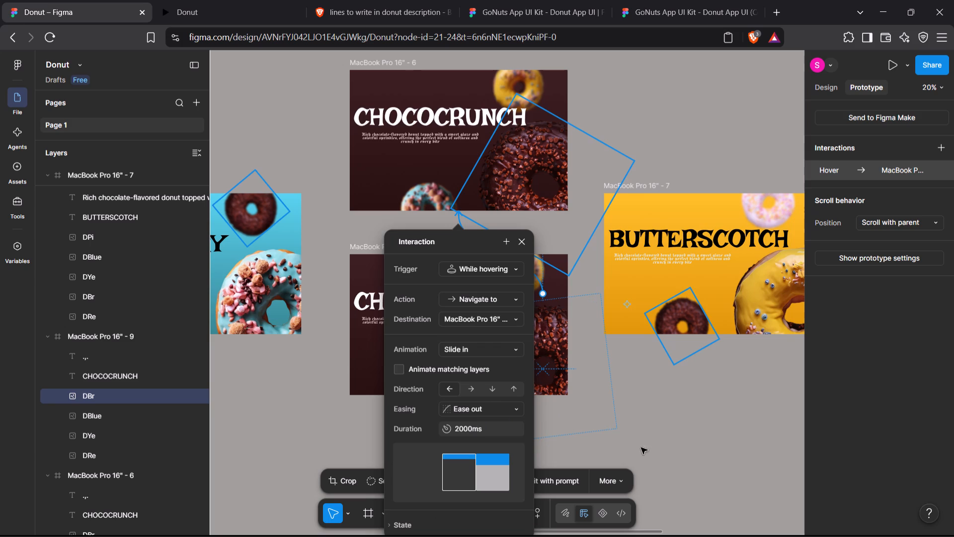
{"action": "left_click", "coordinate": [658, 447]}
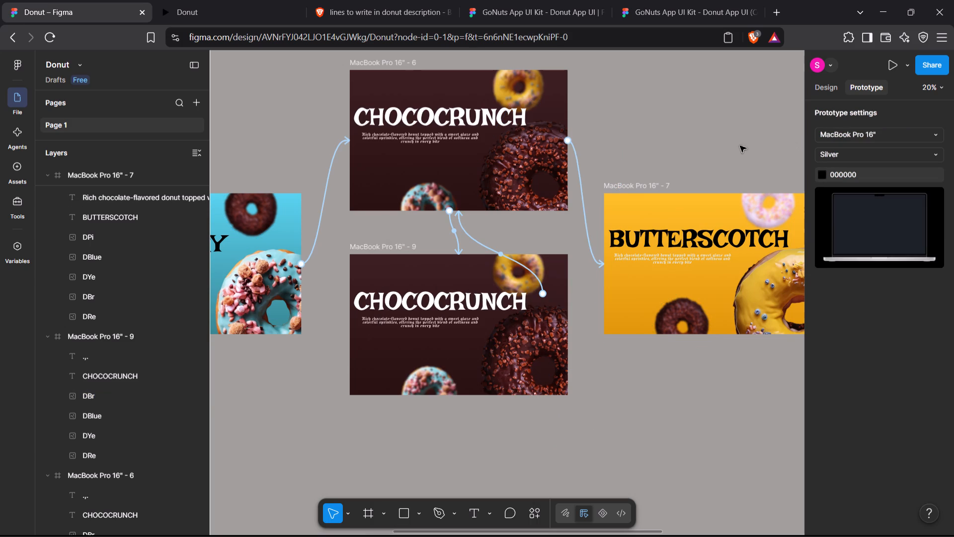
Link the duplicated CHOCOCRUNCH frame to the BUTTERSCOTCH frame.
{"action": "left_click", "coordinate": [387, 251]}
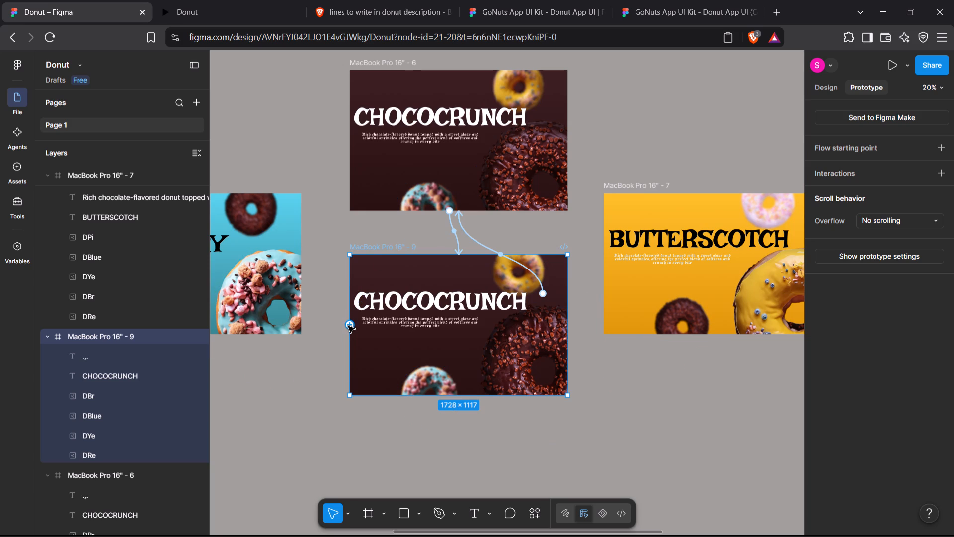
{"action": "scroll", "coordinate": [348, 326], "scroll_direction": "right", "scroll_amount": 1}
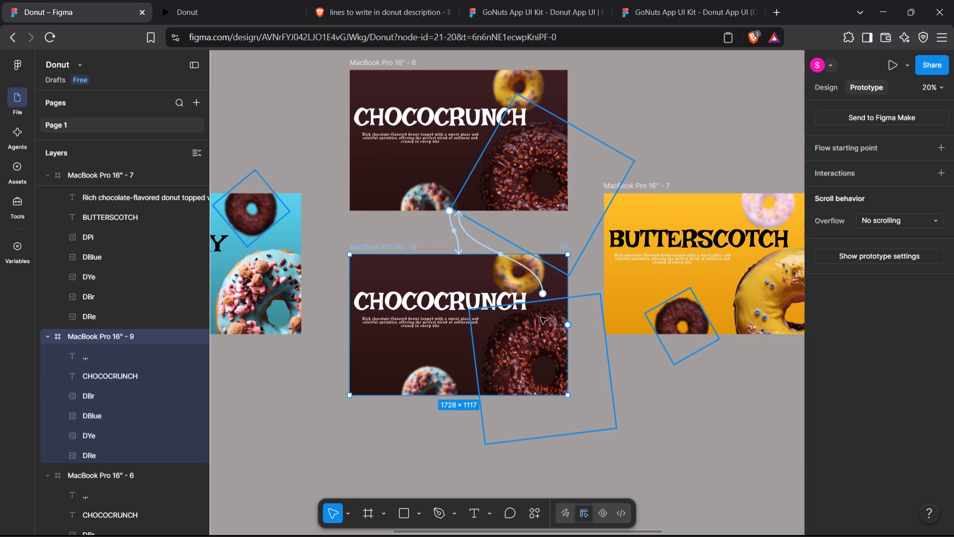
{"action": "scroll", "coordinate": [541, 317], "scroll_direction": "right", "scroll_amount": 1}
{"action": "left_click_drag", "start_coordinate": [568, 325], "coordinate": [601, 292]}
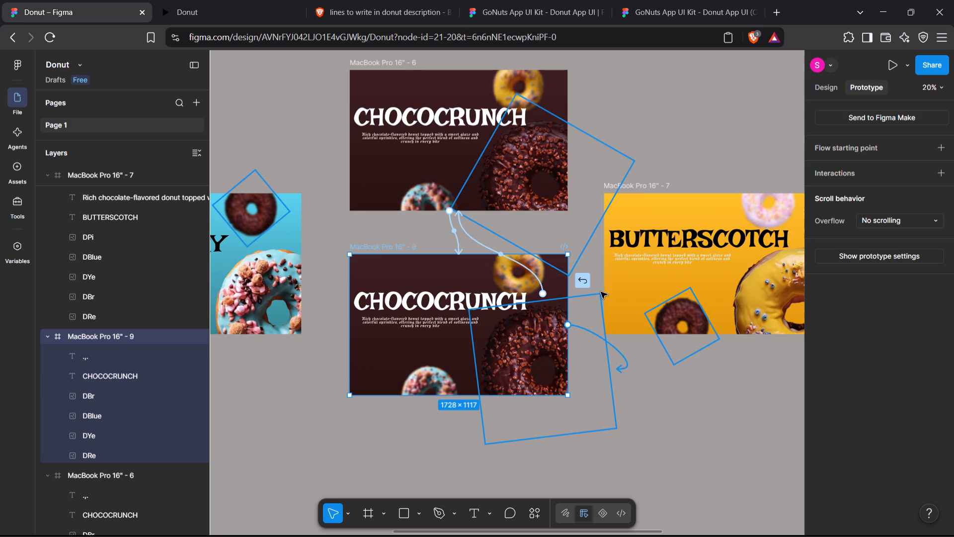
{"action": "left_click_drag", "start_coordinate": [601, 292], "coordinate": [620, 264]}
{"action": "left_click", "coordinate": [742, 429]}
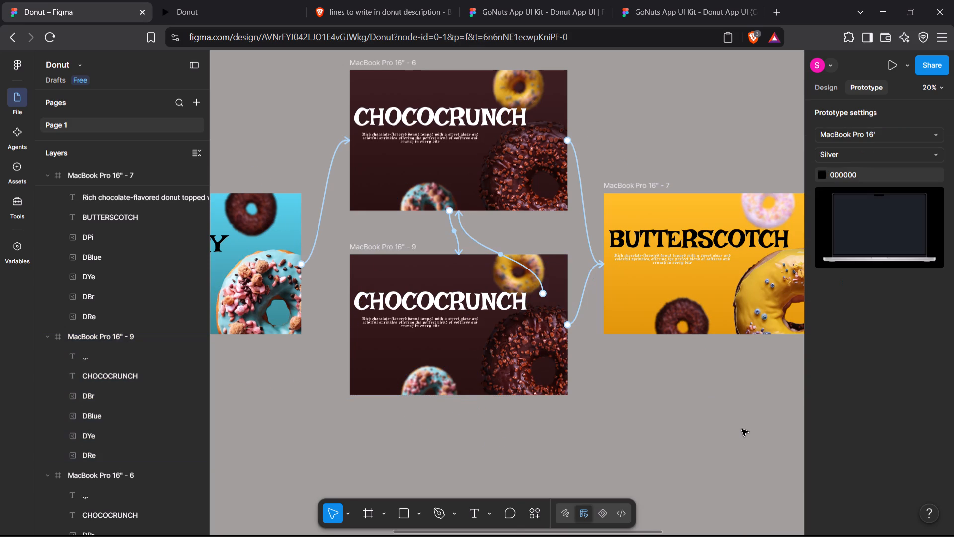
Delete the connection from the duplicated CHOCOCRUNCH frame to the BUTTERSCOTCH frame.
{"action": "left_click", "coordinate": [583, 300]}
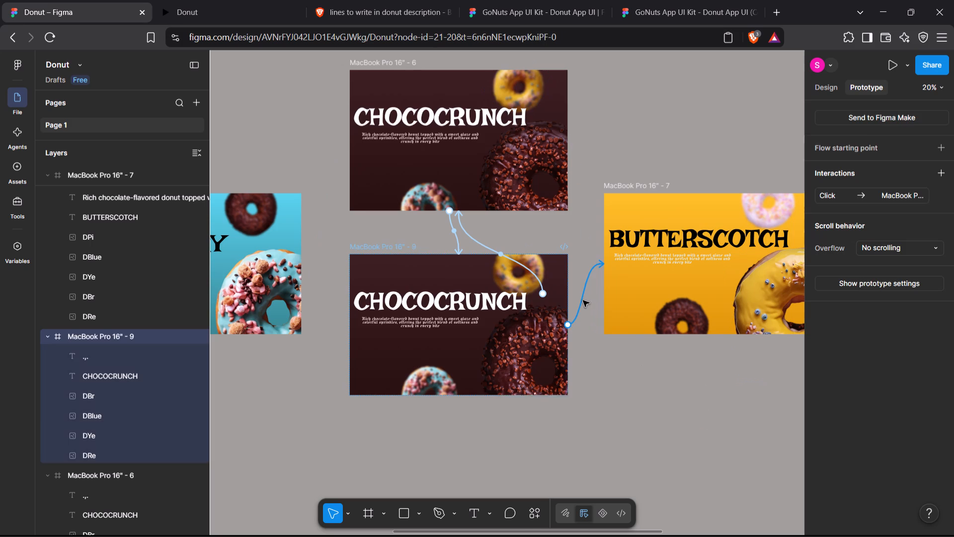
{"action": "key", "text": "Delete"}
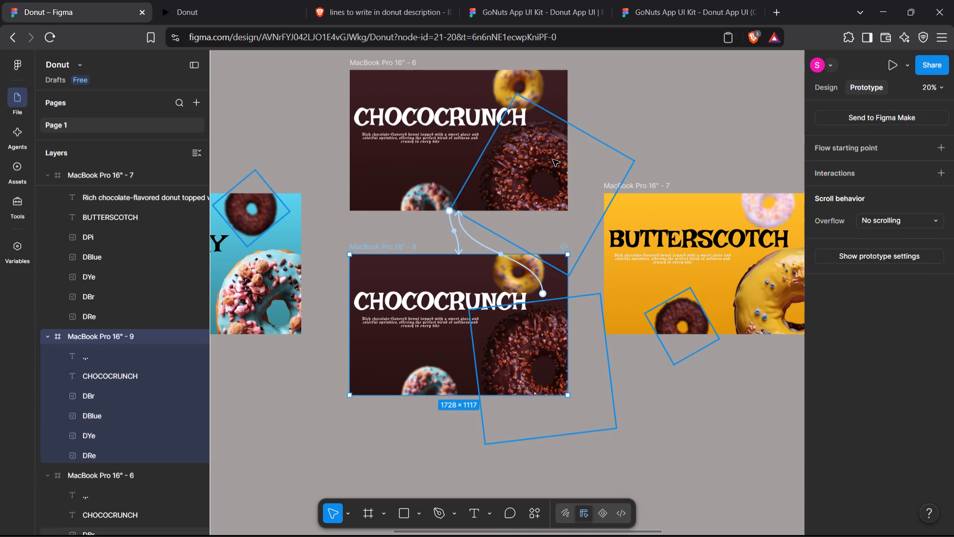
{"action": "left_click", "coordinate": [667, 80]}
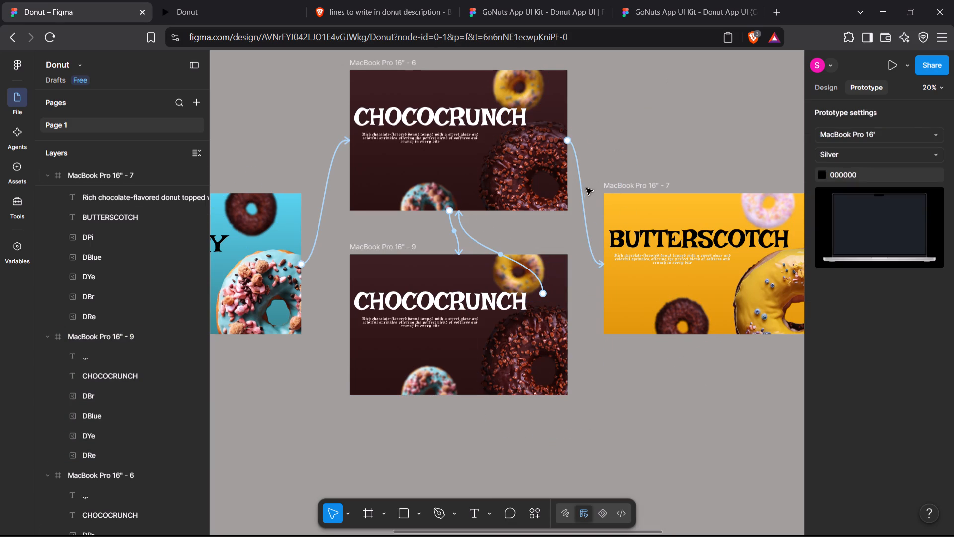
Delete the connection from the original CHOCOCRUNCH frame to the BUTTERSCOTCH frame.
{"action": "left_click", "coordinate": [583, 195]}
{"action": "key", "text": "Delete"}
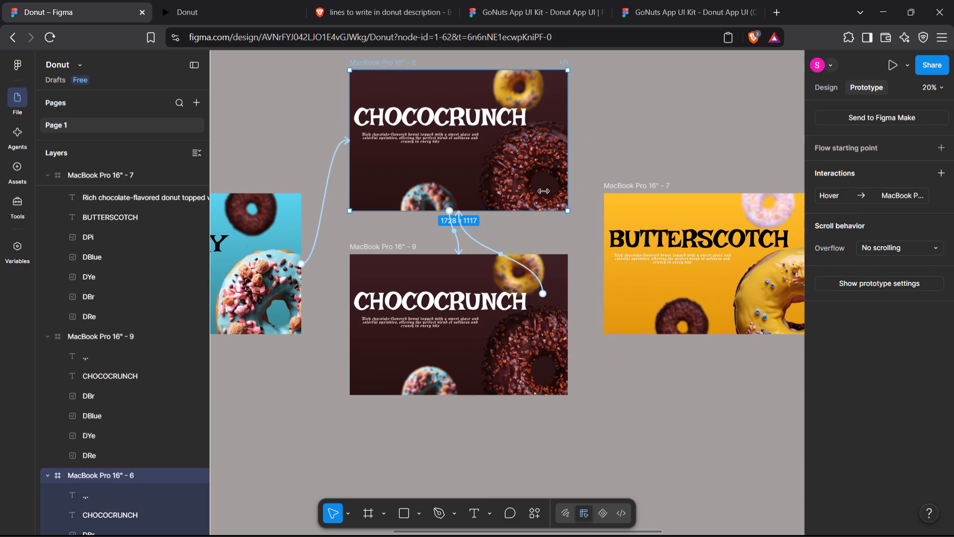
Preview the prototype from BLUEBERRY into CHOCOCRUNCH to test the hover transitions, and close the preview to return to the design file.
{"action": "left_click", "coordinate": [333, 153]}
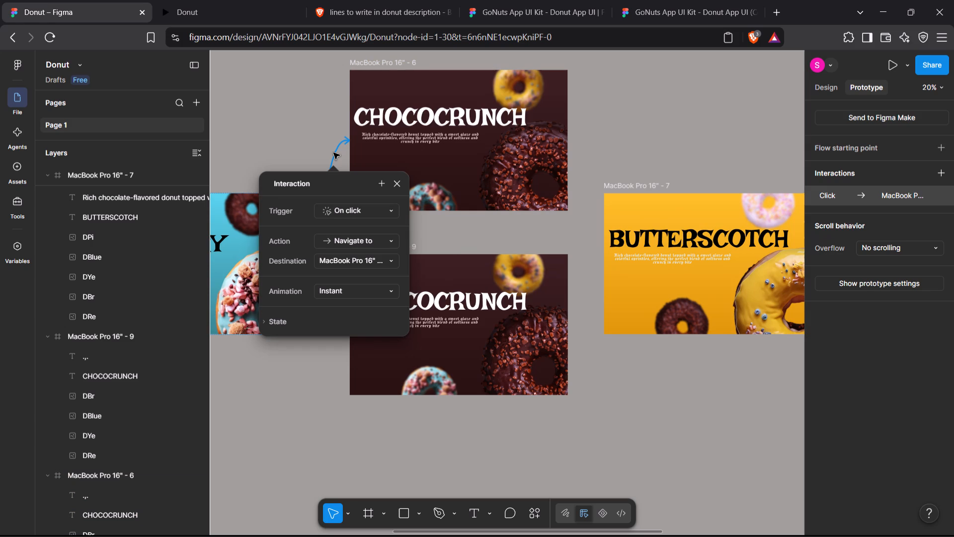
{"action": "left_click", "coordinate": [888, 64]}
{"action": "left_click", "coordinate": [669, 252]}
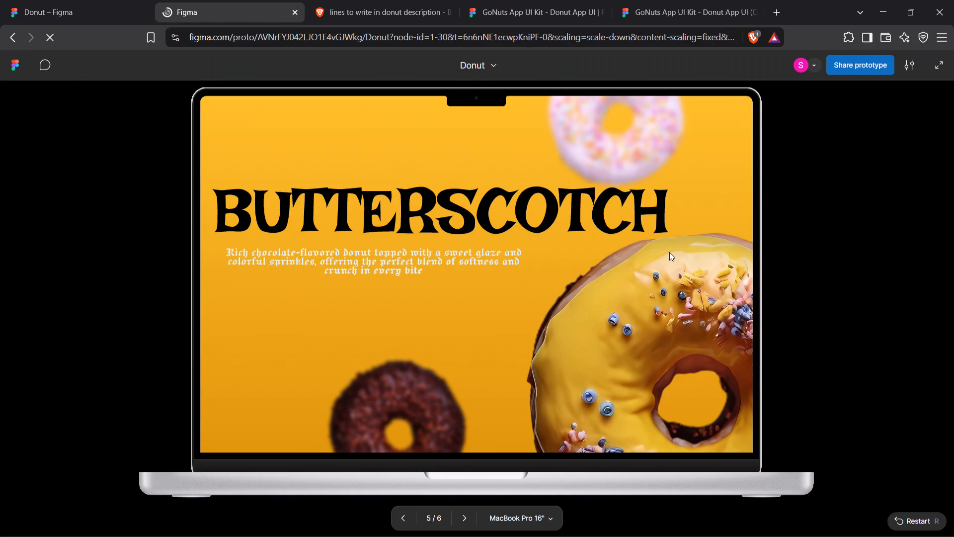
{"action": "left_click", "coordinate": [669, 252]}
{"action": "left_click", "coordinate": [451, 269]}
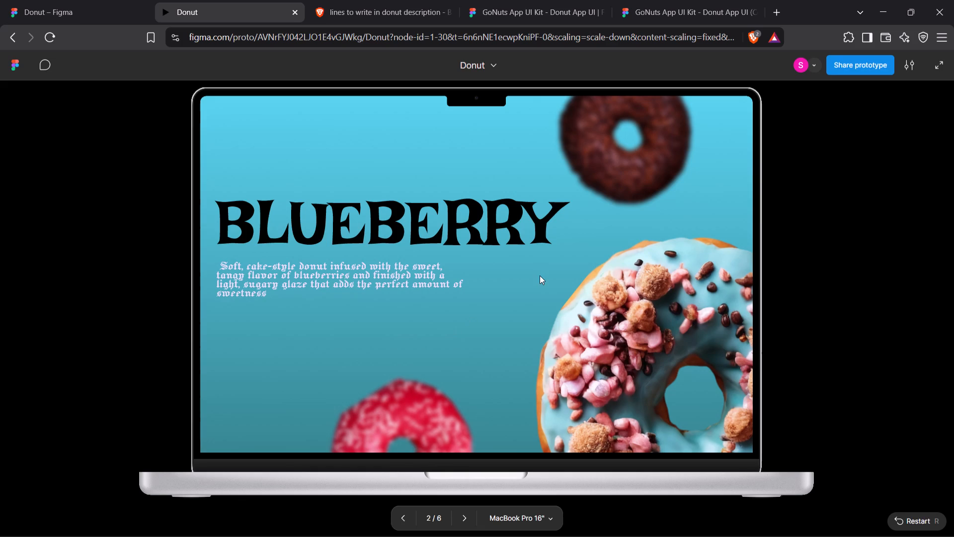
{"action": "left_click", "coordinate": [540, 275]}
{"action": "left_click", "coordinate": [540, 275]}
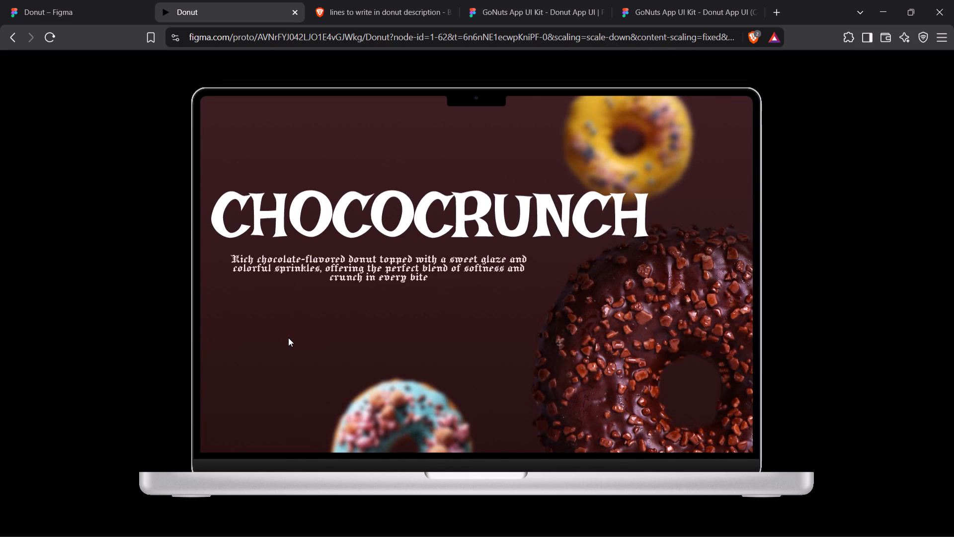
{"action": "left_click", "coordinate": [288, 338]}
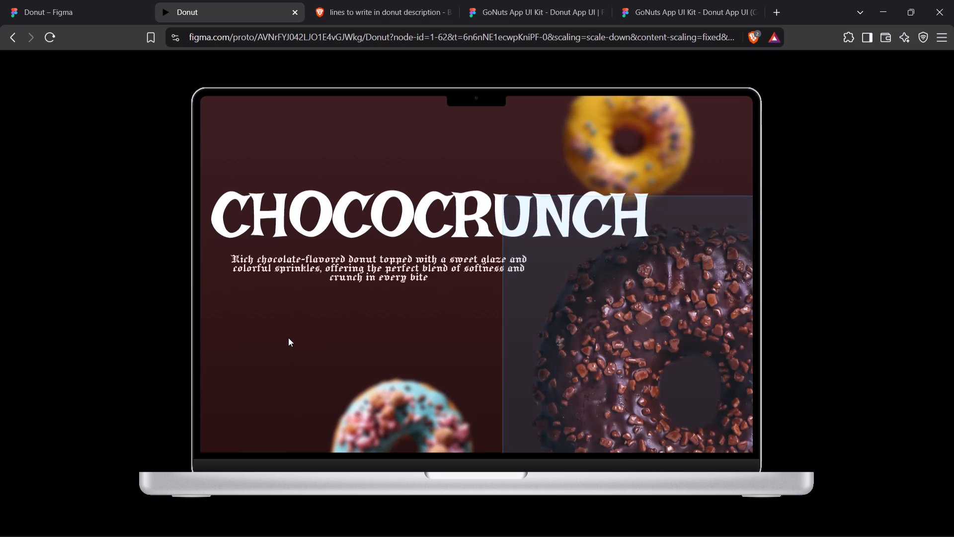
{"action": "left_click", "coordinate": [288, 338]}
{"action": "key", "text": "Left"}
{"action": "key", "text": "Left"}
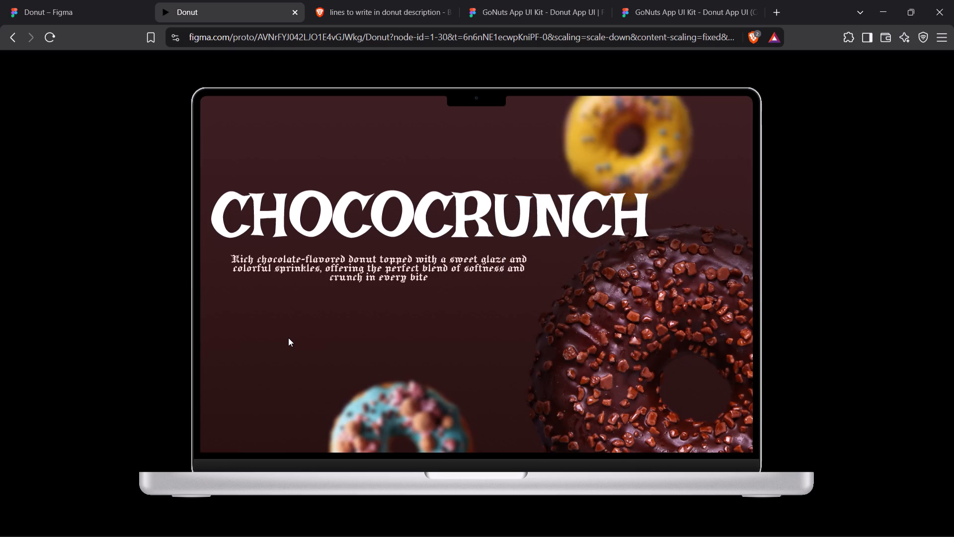
{"action": "left_click", "coordinate": [288, 338]}
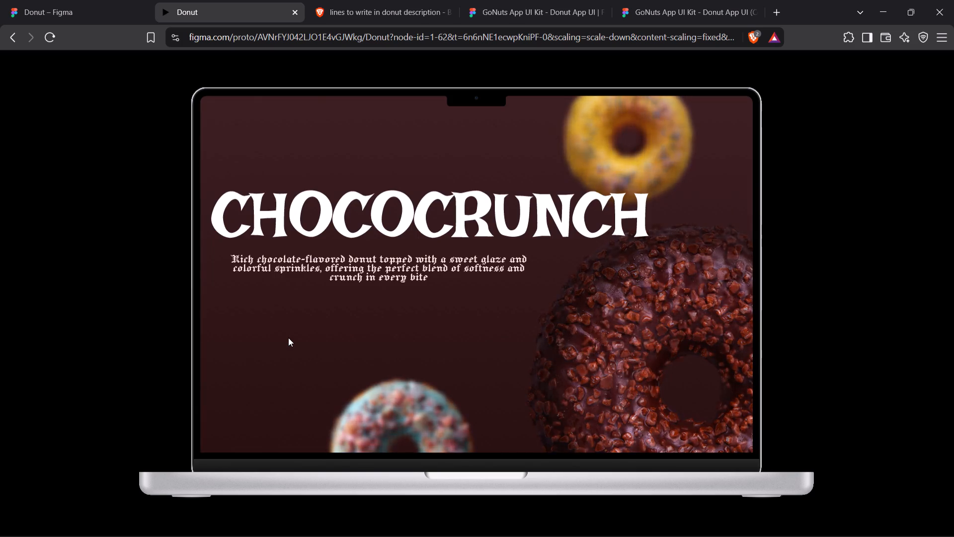
{"action": "left_click", "coordinate": [288, 338]}
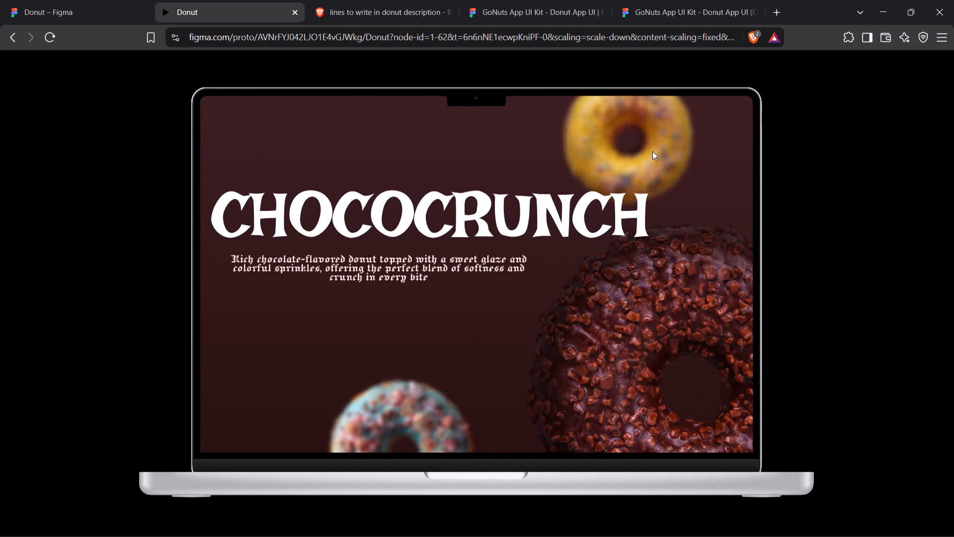
{"action": "left_click", "coordinate": [295, 11]}
{"action": "left_click", "coordinate": [259, 460]}
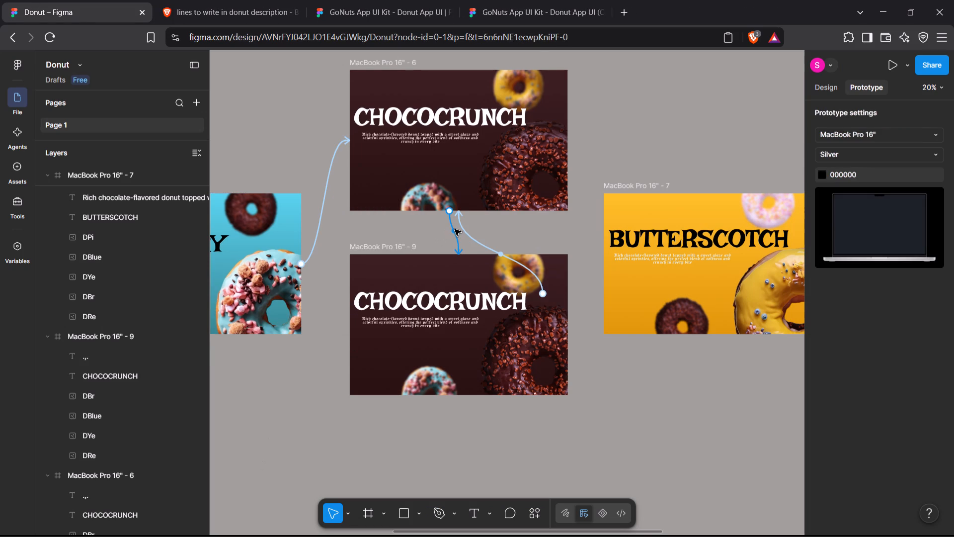
Delete both hover connections between the original and duplicated CHOCOCRUNCH frames.
{"action": "left_click", "coordinate": [455, 229]}
{"action": "key", "text": "Delete"}
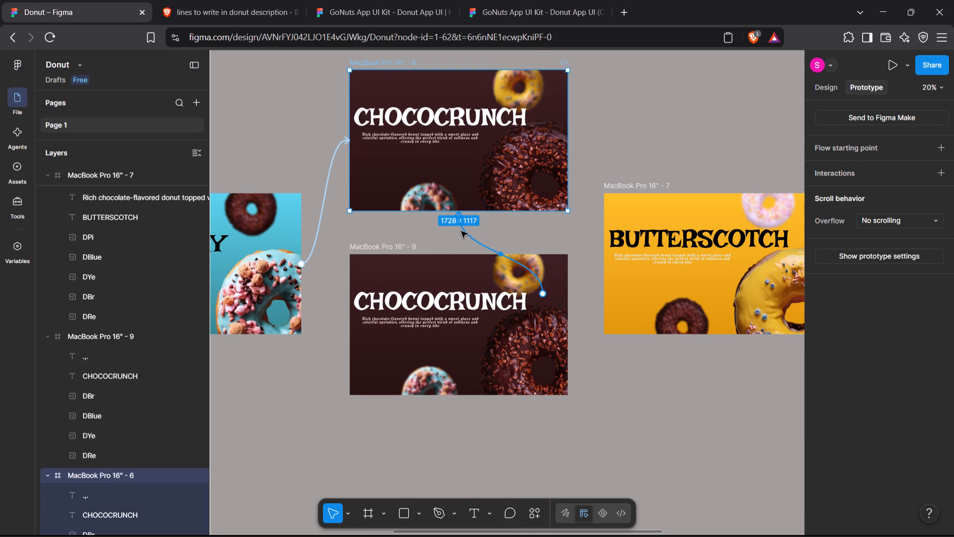
{"action": "left_click", "coordinate": [462, 231]}
{"action": "key", "text": "Delete"}
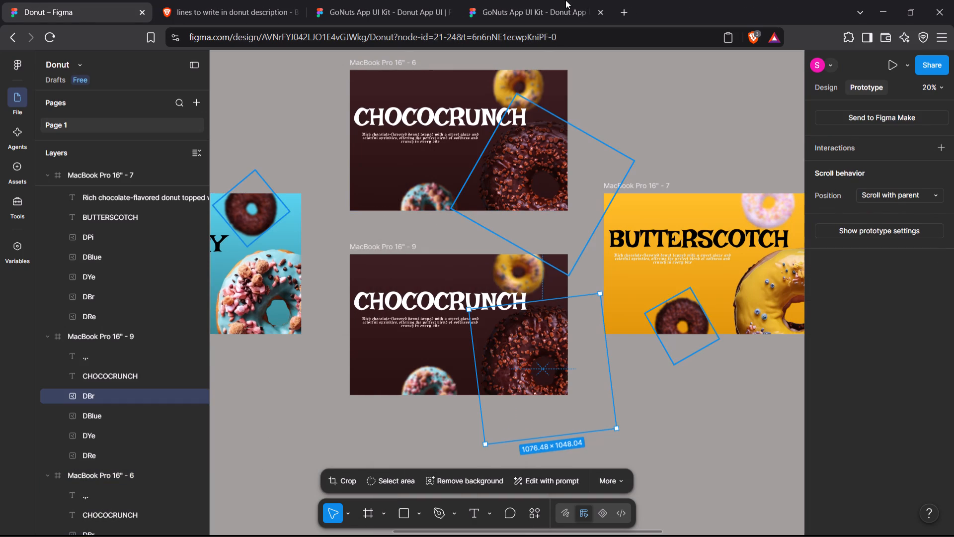
Return to the Community donut search results and open the Donuts Animations file in Figma.
{"action": "left_click", "coordinate": [347, 0]}
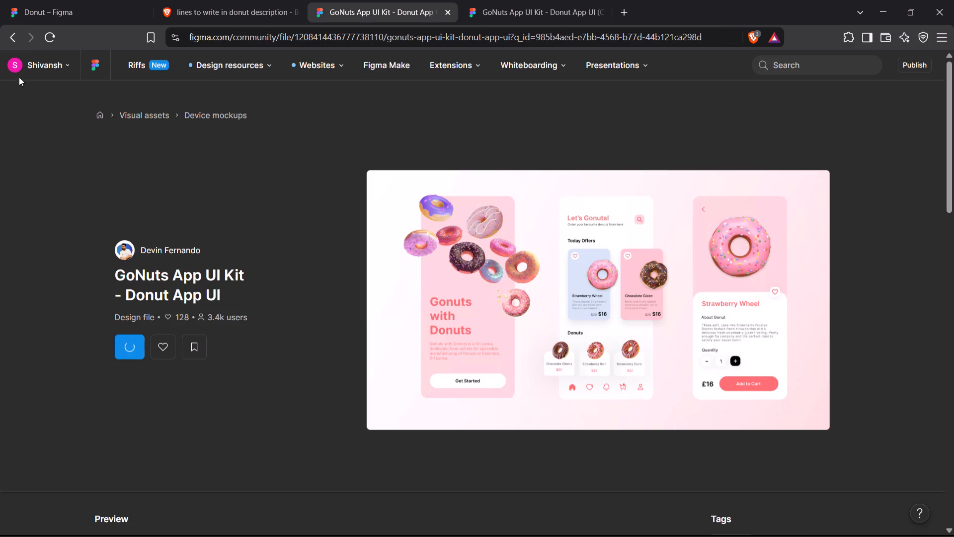
{"action": "scroll", "coordinate": [204, 211], "scroll_direction": "right", "scroll_amount": 9}
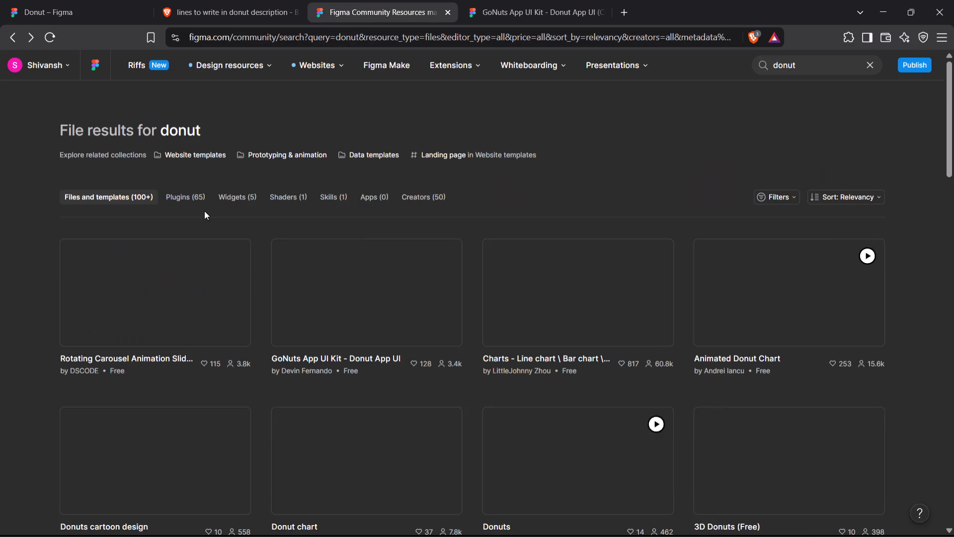
{"action": "scroll", "coordinate": [488, 324], "scroll_direction": "down", "scroll_amount": 1}
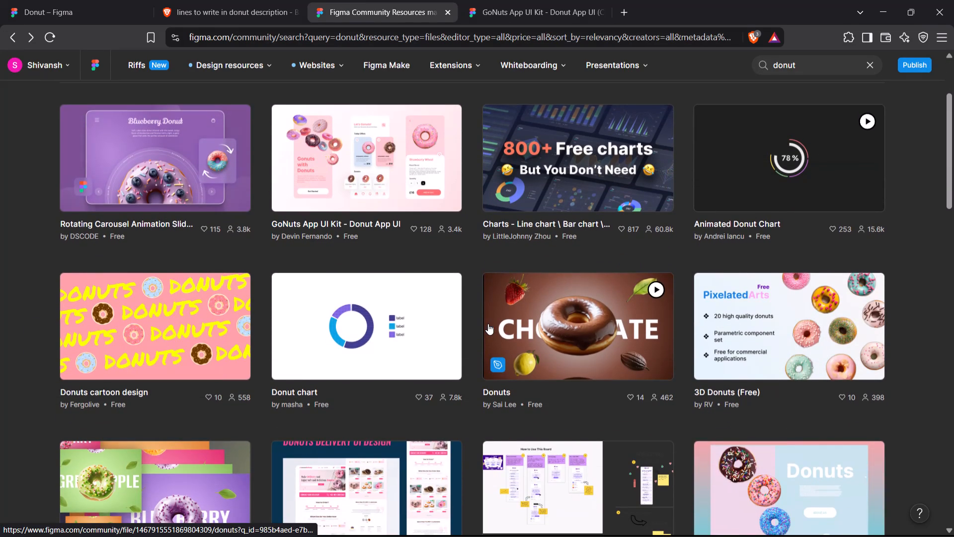
{"action": "scroll", "coordinate": [488, 324], "scroll_direction": "down", "scroll_amount": 2}
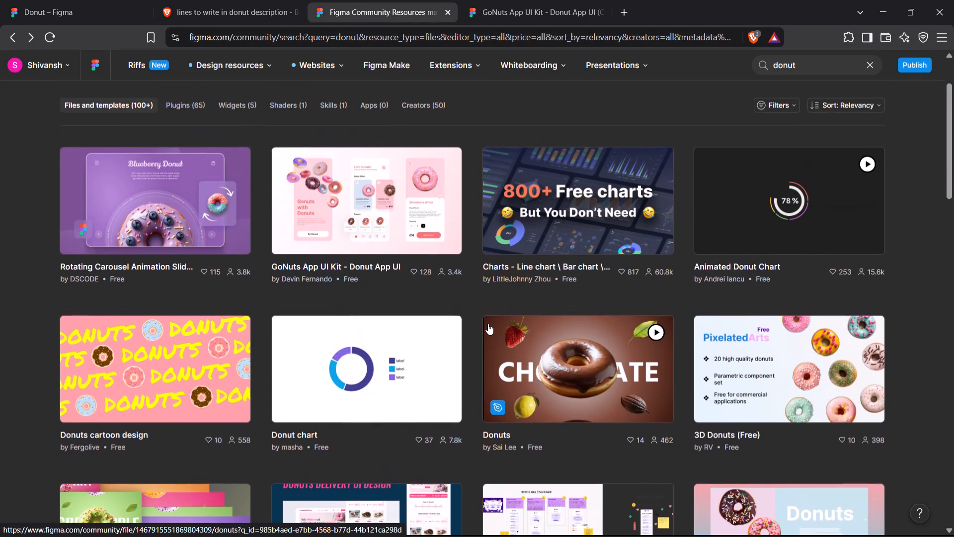
{"action": "scroll", "coordinate": [488, 324], "scroll_direction": "down", "scroll_amount": 3}
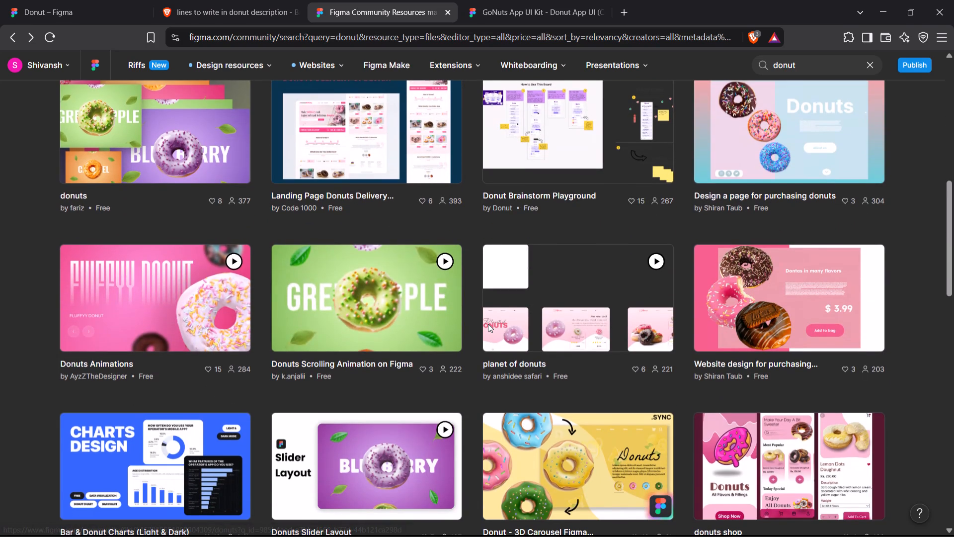
{"action": "scroll", "coordinate": [488, 324], "scroll_direction": "down", "scroll_amount": 1}
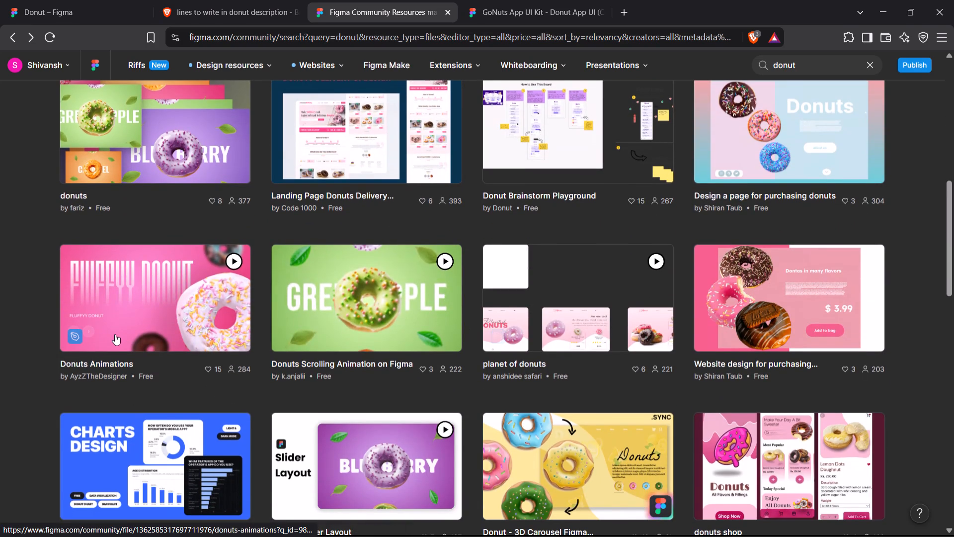
{"action": "left_click", "coordinate": [104, 332]}
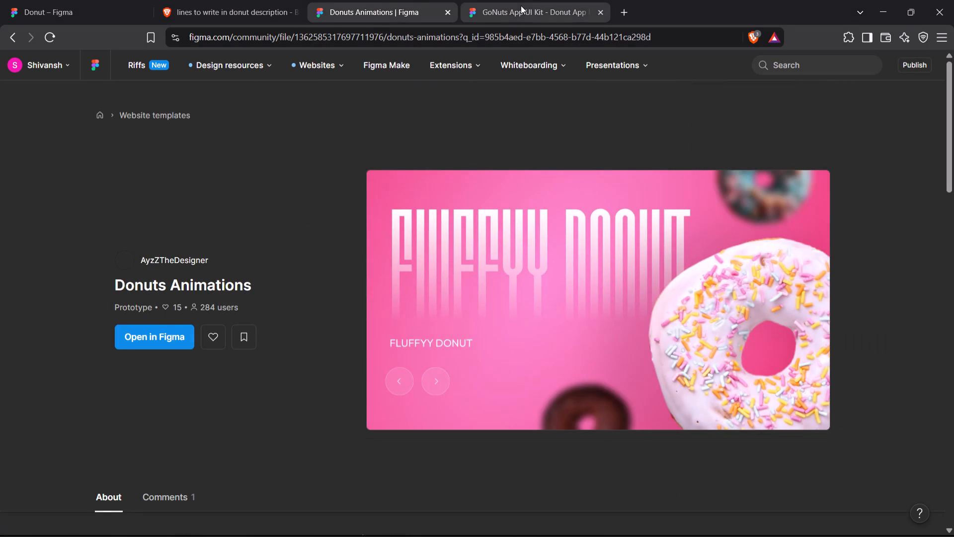
{"action": "left_click", "coordinate": [173, 337]}
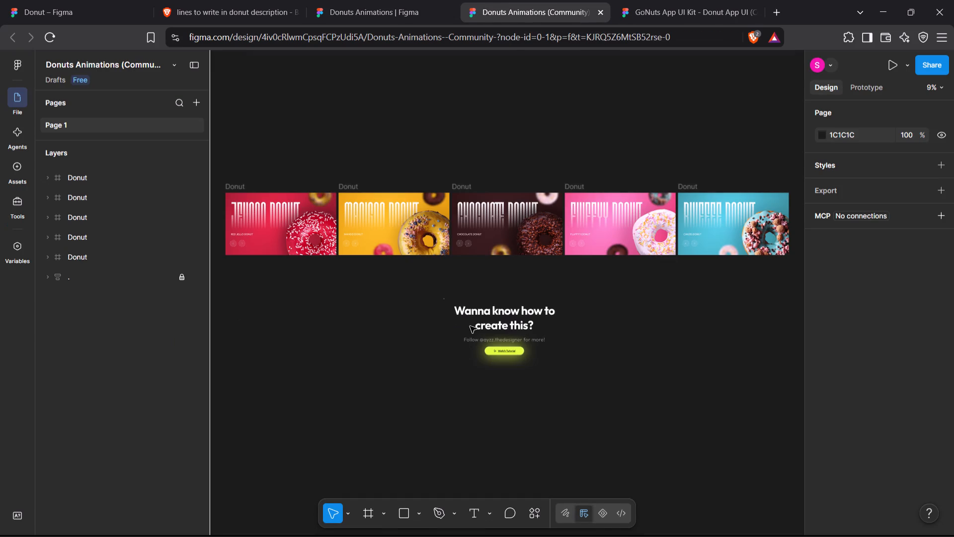
Examine the click interaction from the red jello frame to the mango frame in Donuts Animations, including its easing options.
{"action": "scroll", "coordinate": [514, 274], "scroll_direction": "left", "scroll_amount": 1}
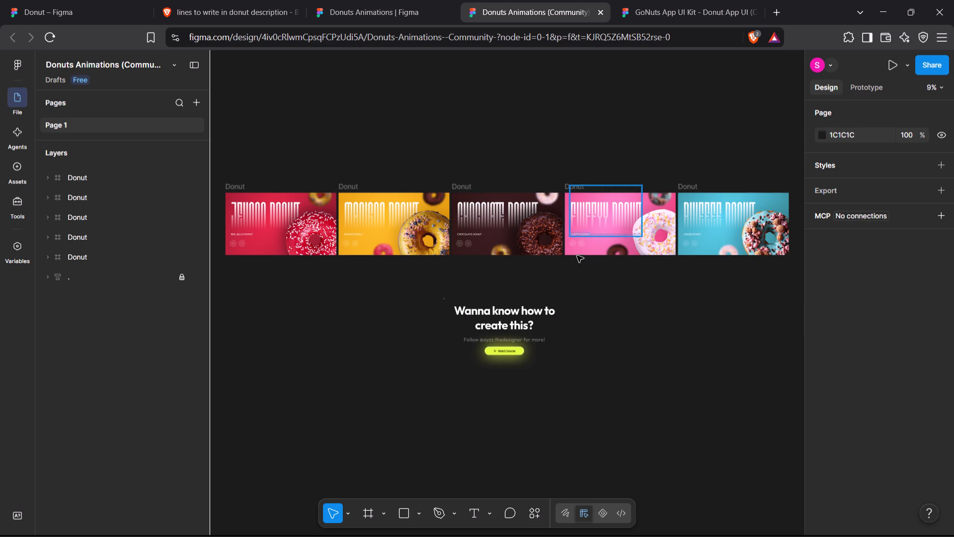
{"action": "left_click", "coordinate": [865, 85]}
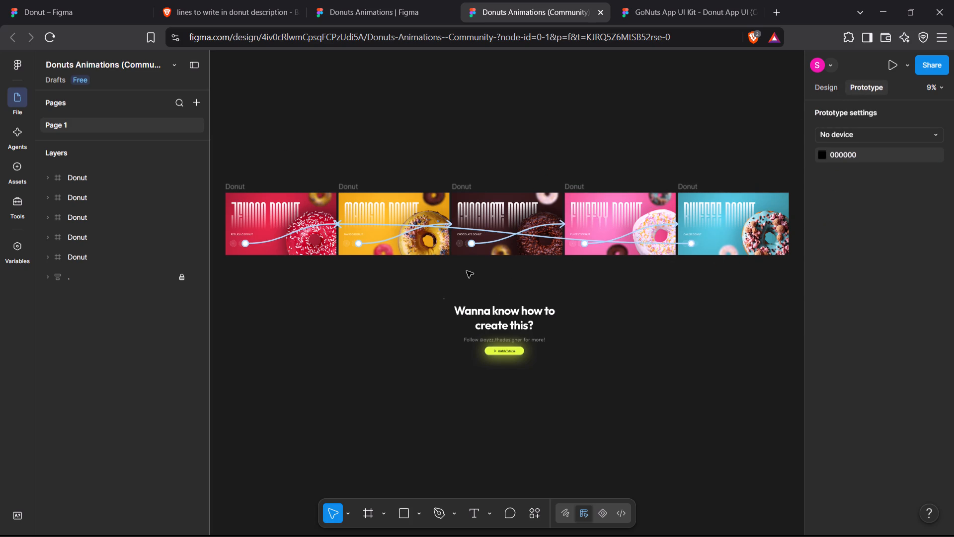
{"action": "scroll", "coordinate": [467, 271], "scroll_direction": "right", "scroll_amount": 5}
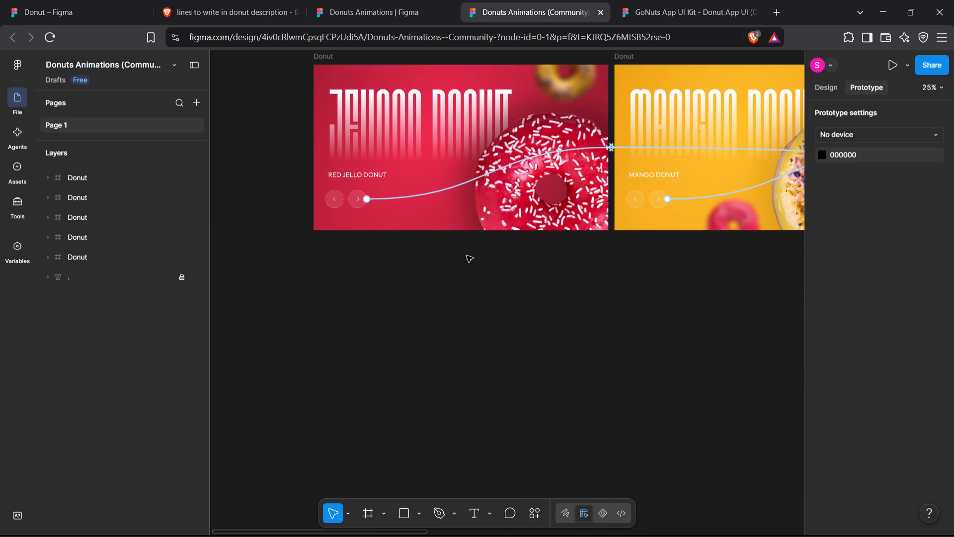
{"action": "left_click", "coordinate": [448, 189]}
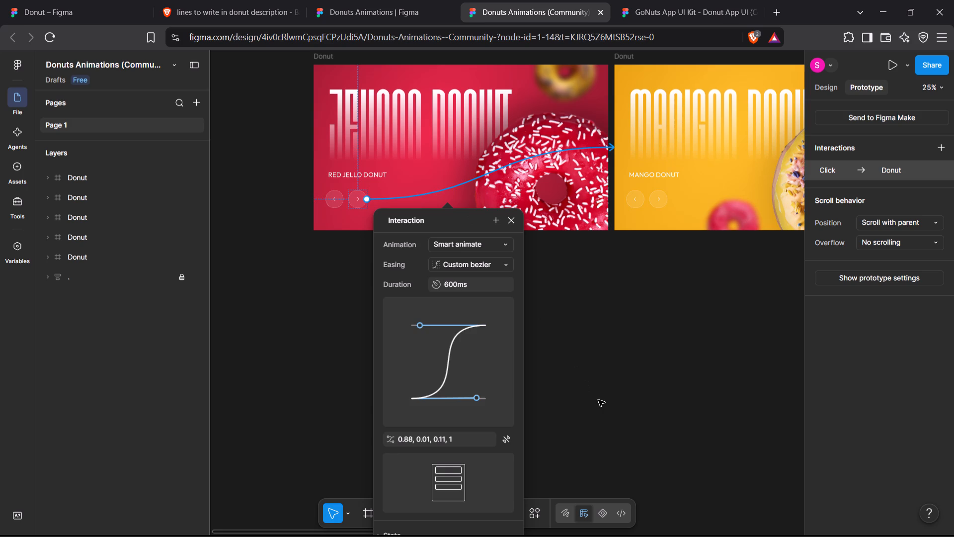
{"action": "left_click", "coordinate": [502, 263]}
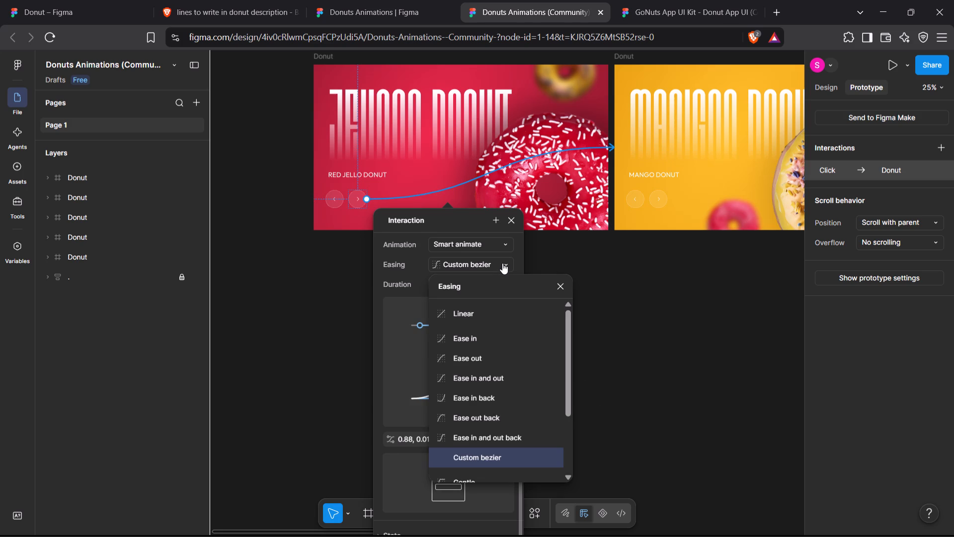
{"action": "scroll", "coordinate": [491, 439], "scroll_direction": "down", "scroll_amount": 9}
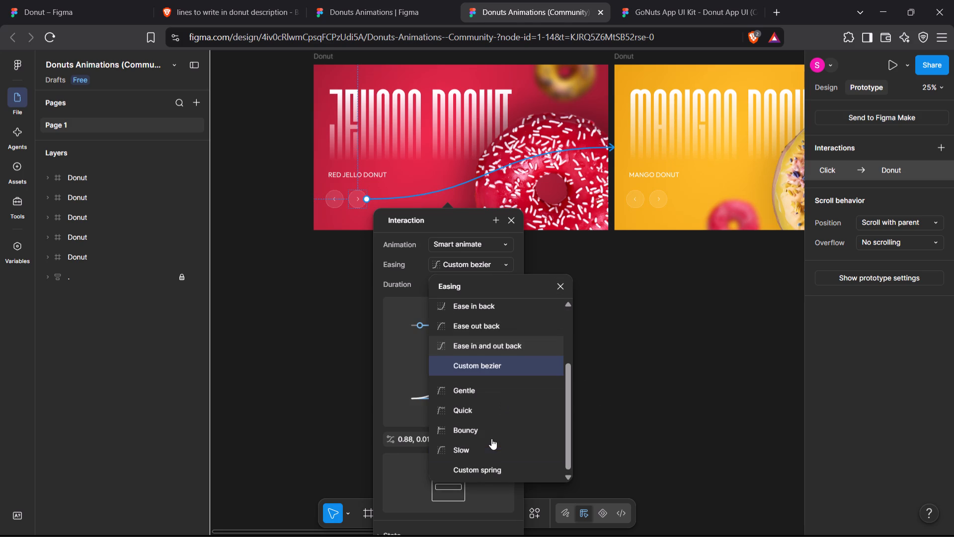
{"action": "scroll", "coordinate": [515, 362], "scroll_direction": "up", "scroll_amount": 6}
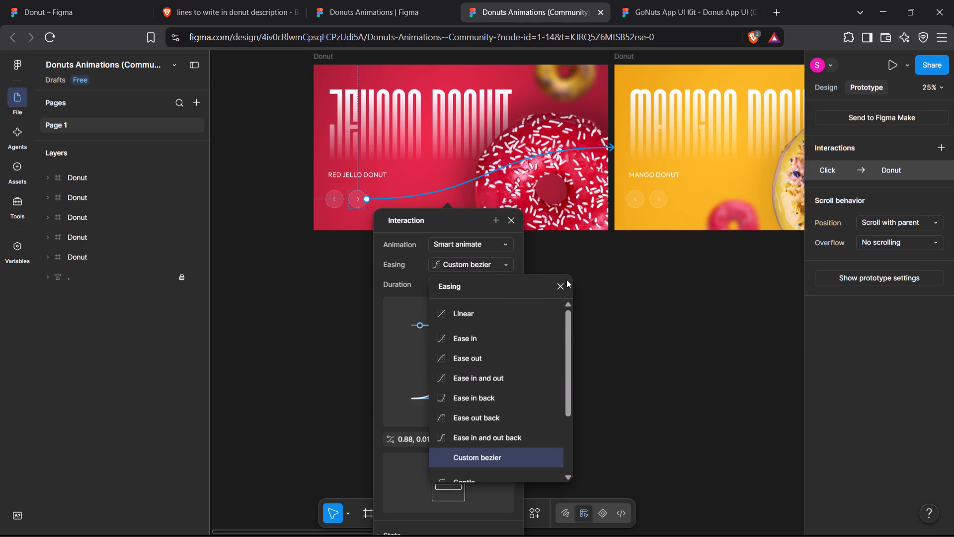
{"action": "left_click", "coordinate": [566, 279]}
{"action": "left_click", "coordinate": [559, 285]}
{"action": "left_click_drag", "start_coordinate": [565, 275], "coordinate": [503, 192]}
{"action": "left_click", "coordinate": [537, 369]}
{"action": "double_click", "coordinate": [537, 369]}
Check the animation type options of the connection between the red jello and mango donut frames.
{"action": "scroll", "coordinate": [537, 369], "scroll_direction": "up", "scroll_amount": 1}
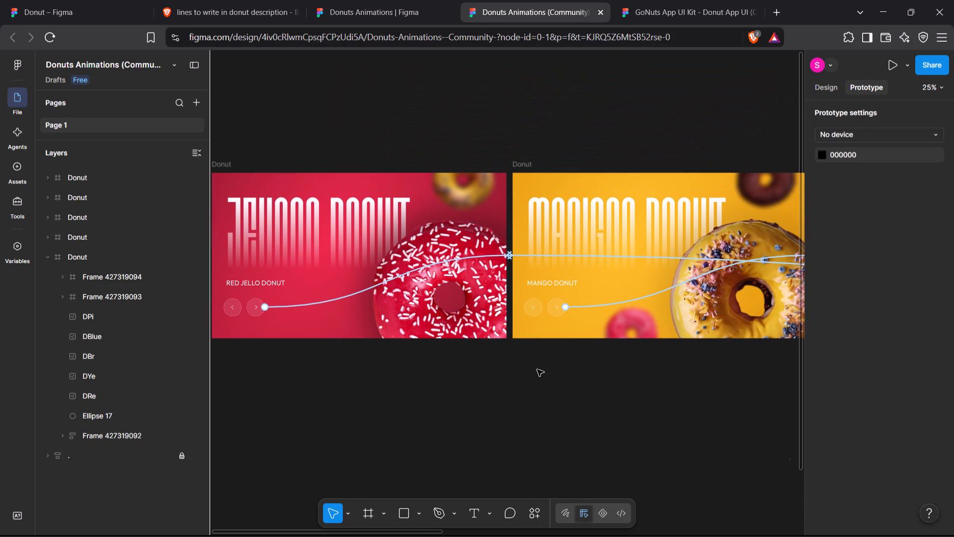
{"action": "scroll", "coordinate": [537, 369], "scroll_direction": "up", "scroll_amount": 1}
{"action": "left_click", "coordinate": [509, 256]}
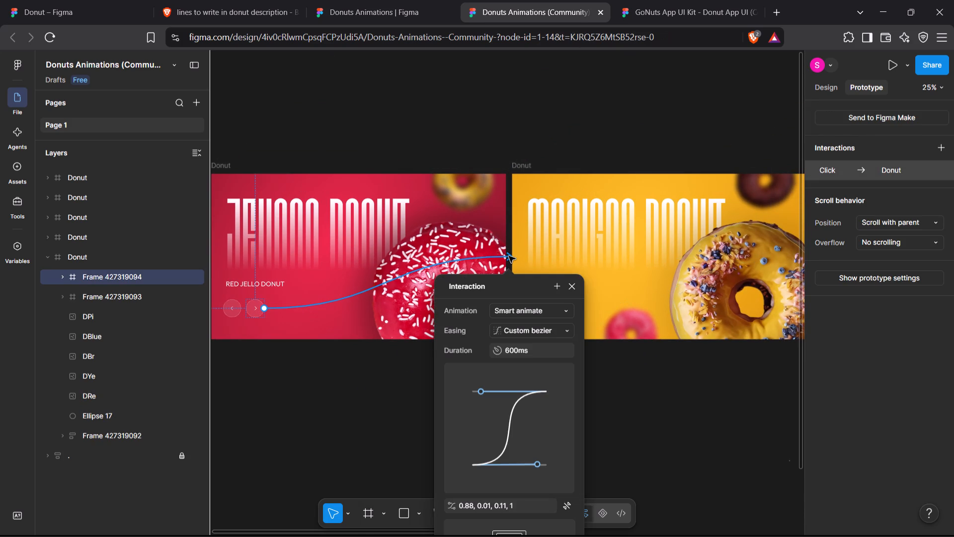
{"action": "left_click", "coordinate": [561, 309]}
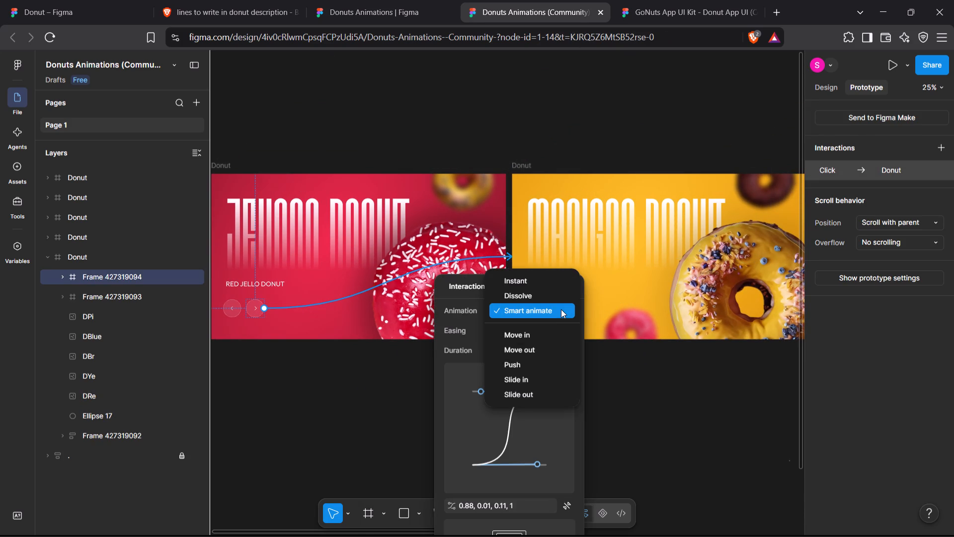
{"action": "left_click", "coordinate": [626, 396]}
{"action": "left_click", "coordinate": [626, 396]}
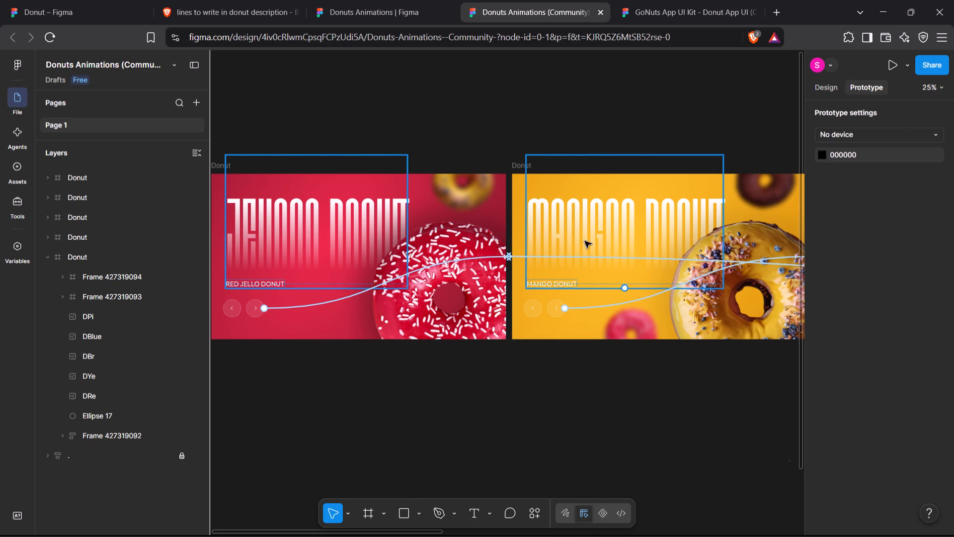
Preview the Donuts Animations prototype from the red jello donut frame, with scaling set to Fill screen.
{"action": "scroll", "coordinate": [626, 225], "scroll_direction": "left", "scroll_amount": 5}
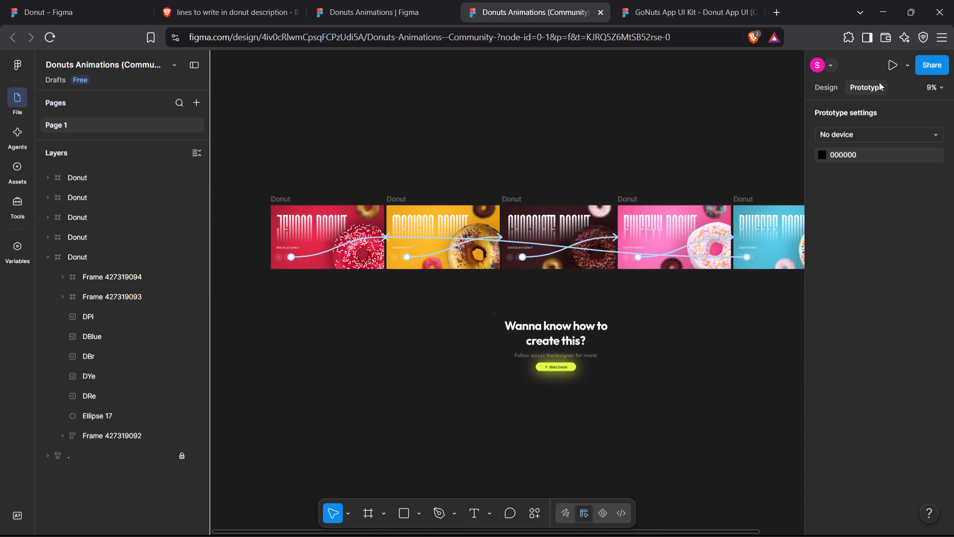
{"action": "left_click", "coordinate": [889, 66]}
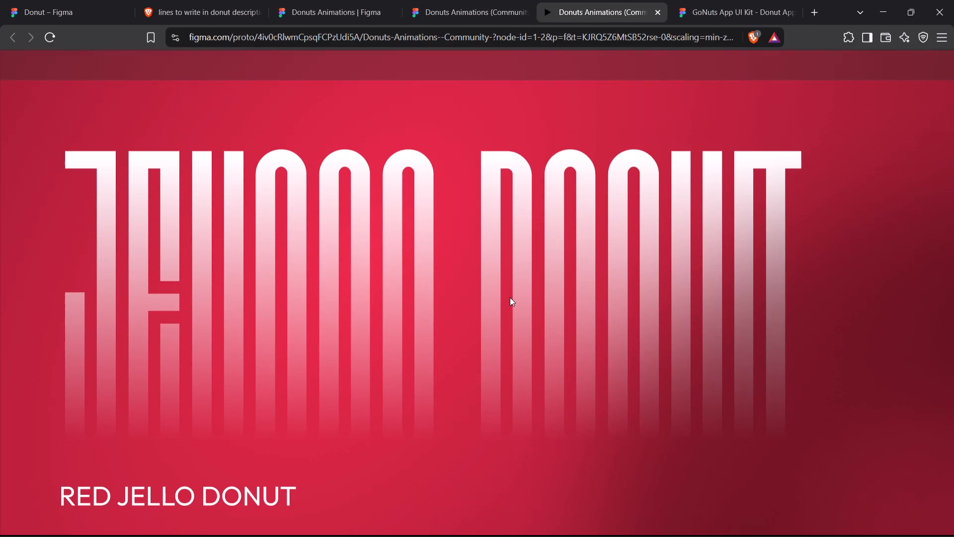
{"action": "right_click", "coordinate": [510, 297]}
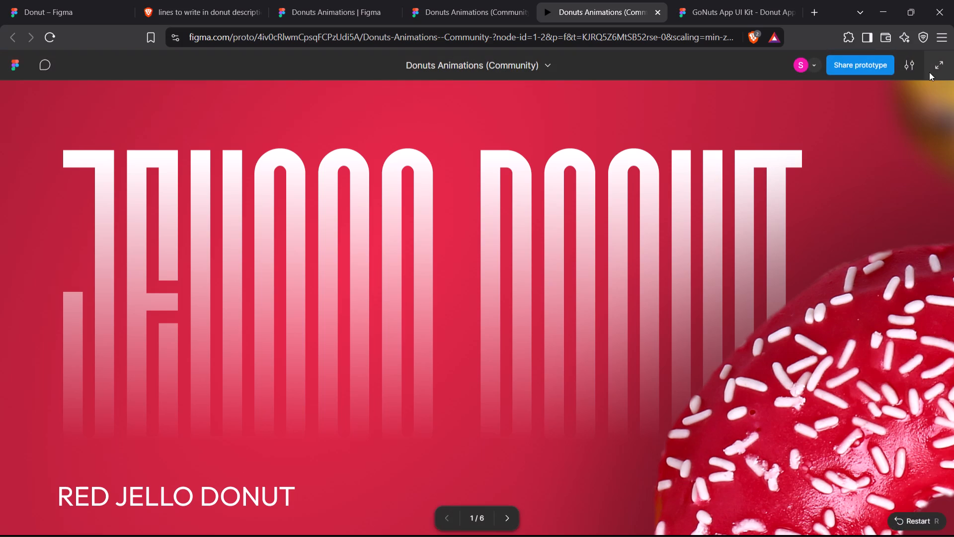
{"action": "left_click", "coordinate": [911, 65]}
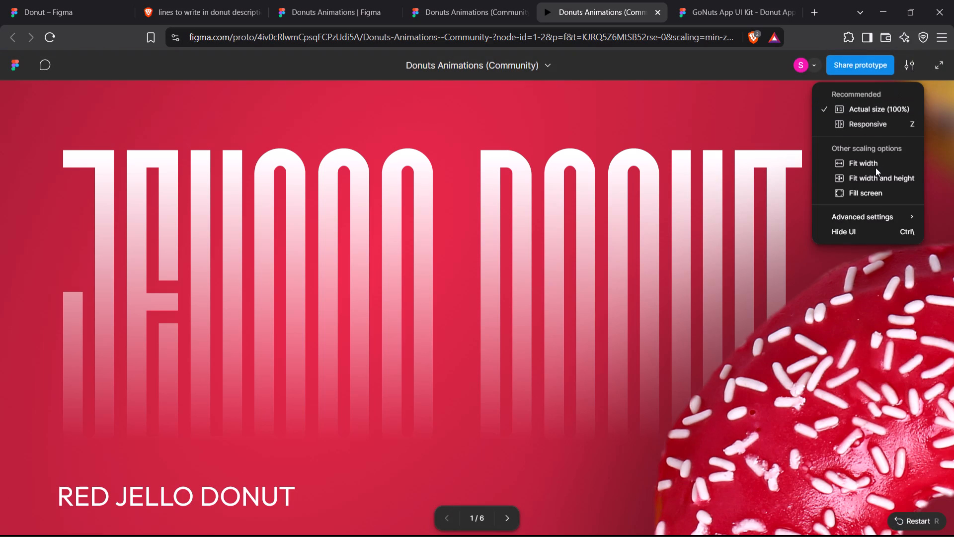
{"action": "left_click", "coordinate": [875, 168]}
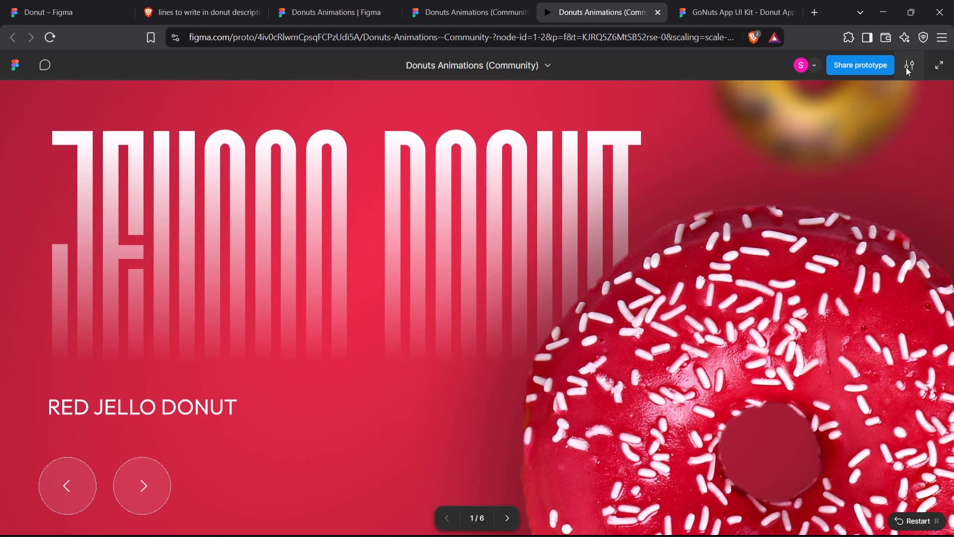
{"action": "left_click", "coordinate": [906, 67]}
{"action": "left_click", "coordinate": [859, 194]}
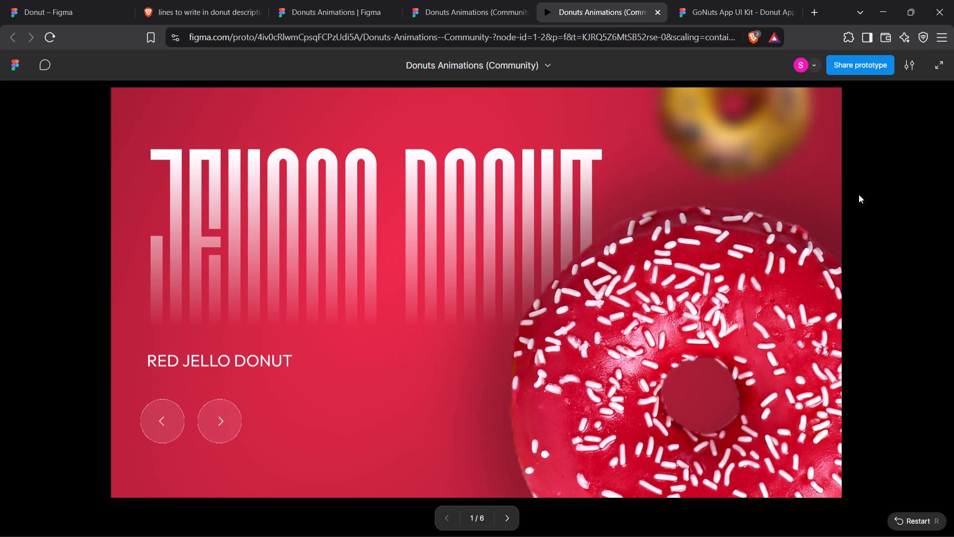
Step through the donut slides with the on-slide arrows, forward and back, to study the transition animation.
{"action": "left_click", "coordinate": [229, 426]}
{"action": "left_click", "coordinate": [229, 426]}
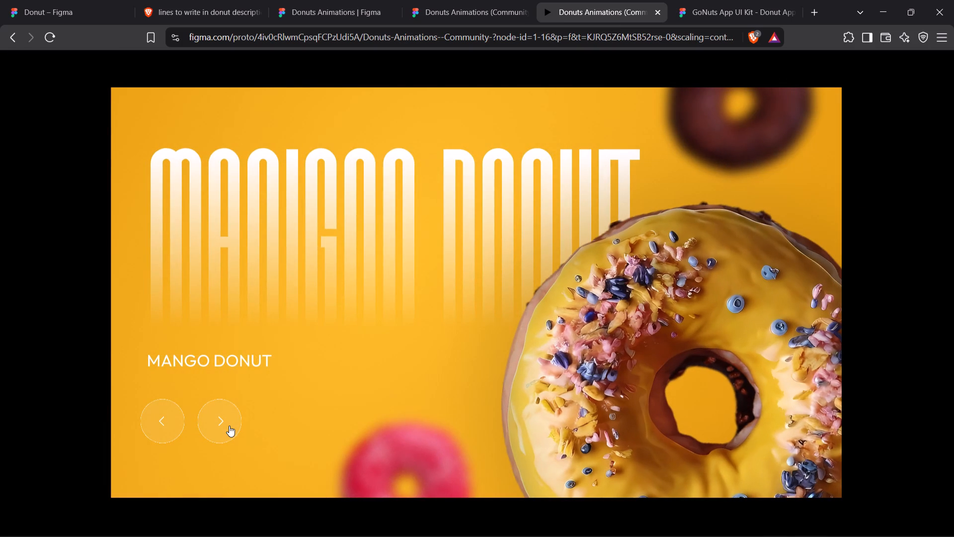
{"action": "left_click", "coordinate": [229, 426]}
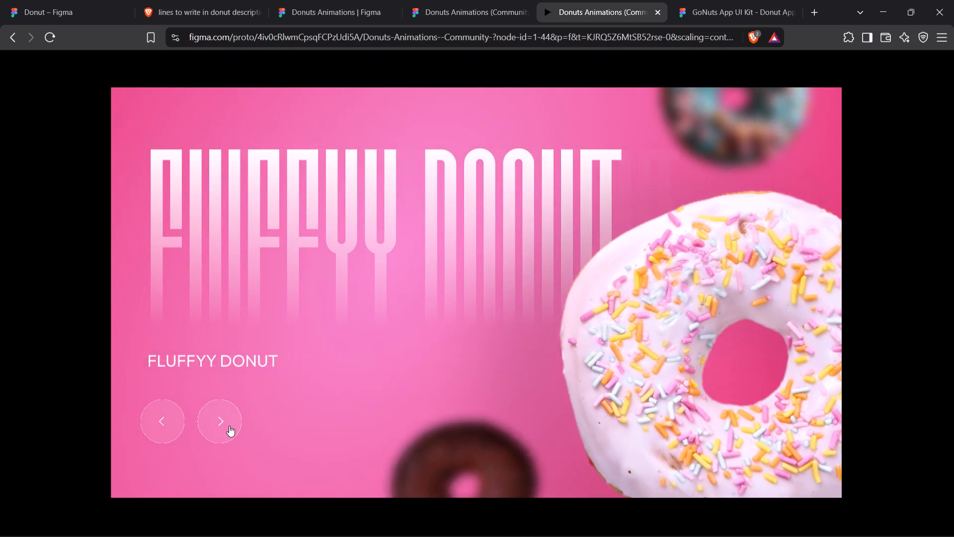
{"action": "left_click", "coordinate": [229, 426]}
{"action": "left_click", "coordinate": [229, 426]}
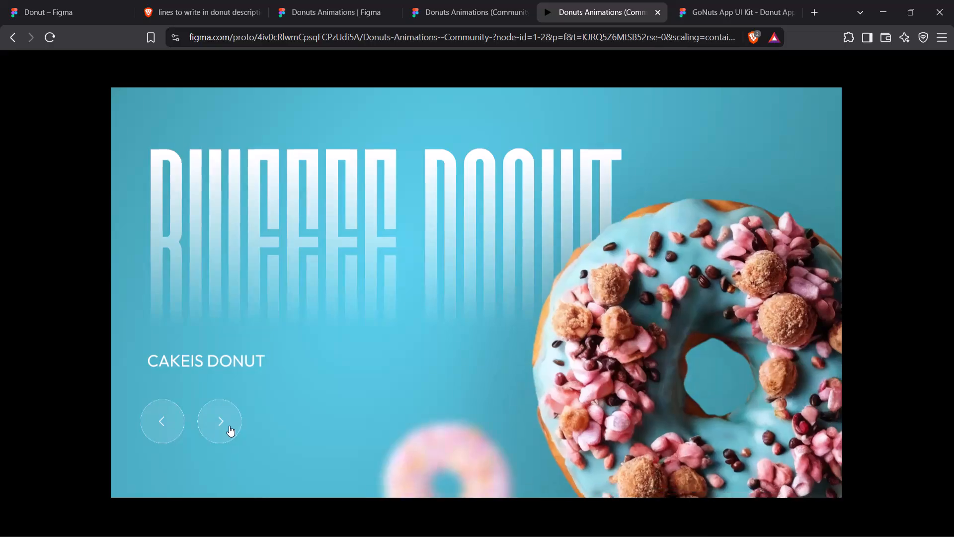
{"action": "left_click", "coordinate": [229, 426]}
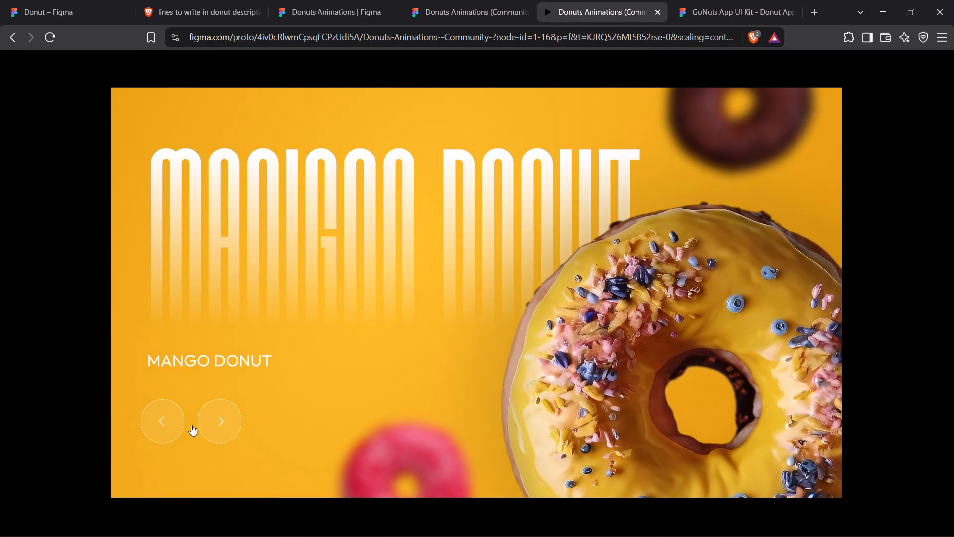
{"action": "left_click", "coordinate": [160, 420]}
Look over the Donuts Animations design file's frame layers and connections, and return to its prototype preview.
{"action": "left_click", "coordinate": [733, 0]}
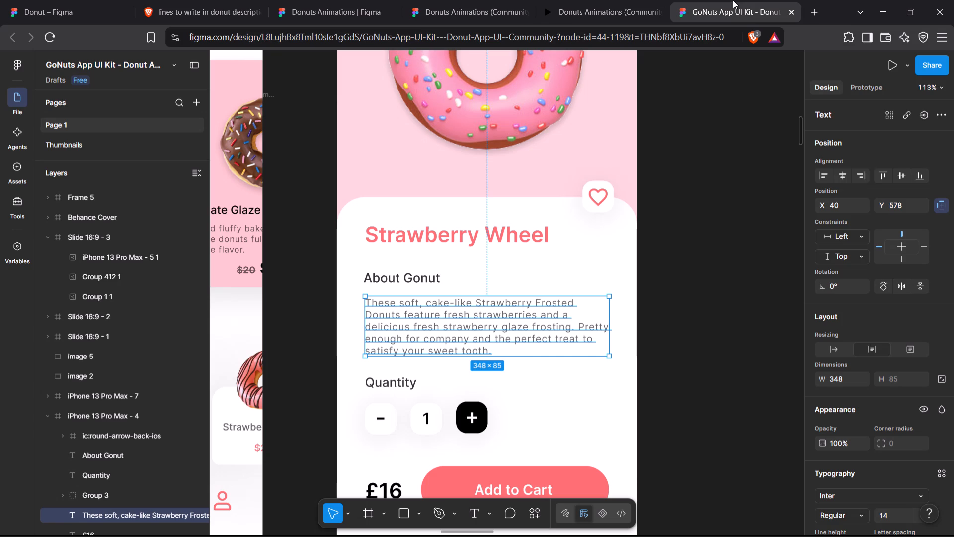
{"action": "left_click", "coordinate": [462, 0]}
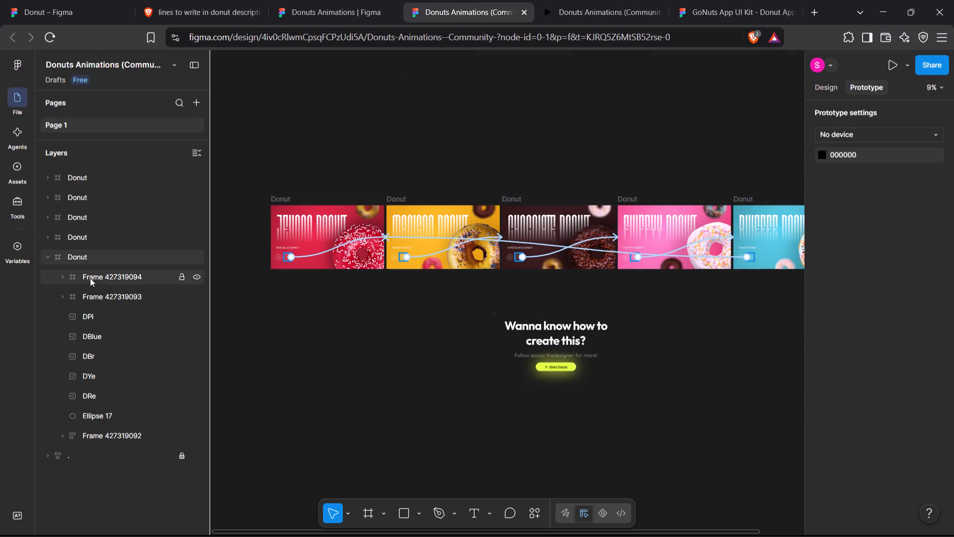
{"action": "left_click", "coordinate": [636, 0]}
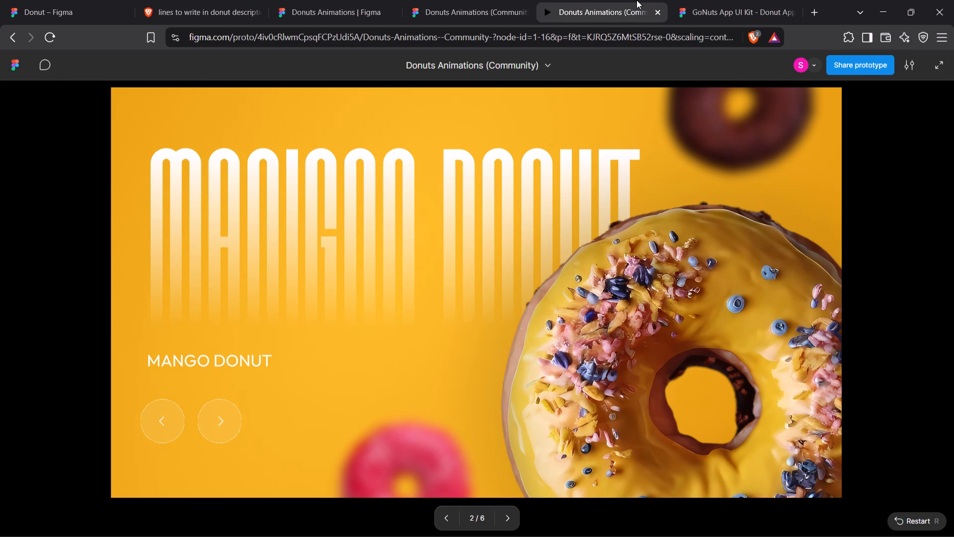
{"action": "left_click", "coordinate": [481, 181]}
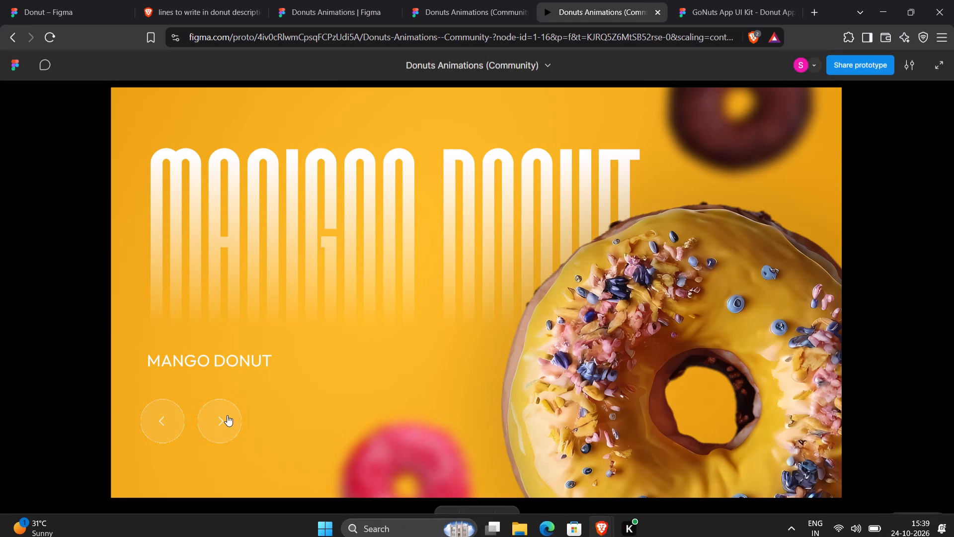
Advance repeatedly through the donut slides in the Donuts Animations preview to study how the donuts and titles move between flavours.
{"action": "left_click", "coordinate": [227, 415]}
{"action": "left_click", "coordinate": [227, 415]}
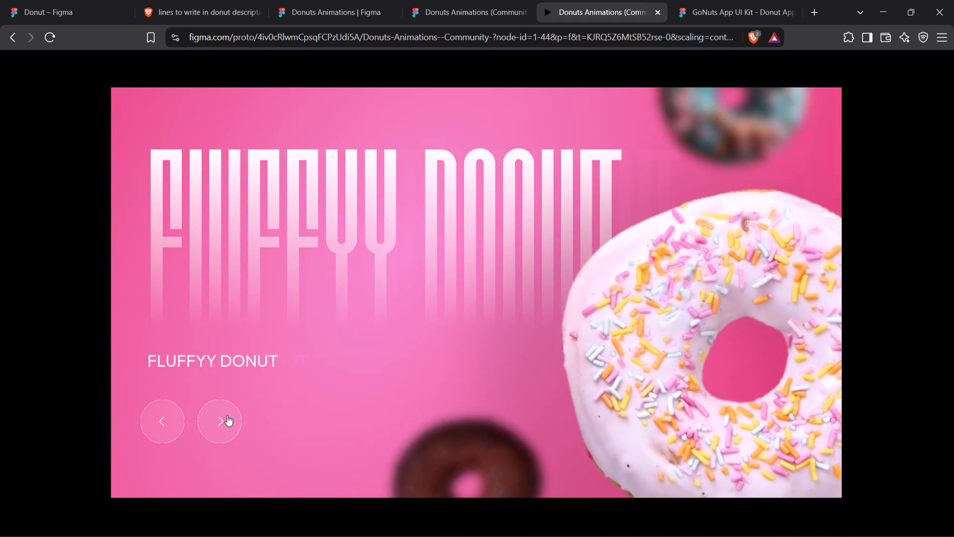
{"action": "left_click", "coordinate": [227, 415]}
{"action": "left_click", "coordinate": [227, 415]}
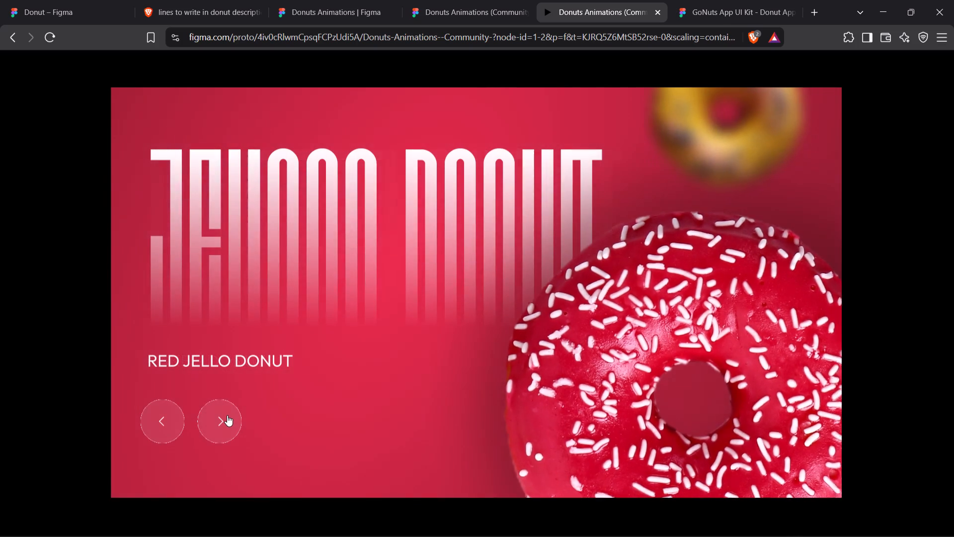
{"action": "left_click", "coordinate": [227, 415]}
{"action": "left_click", "coordinate": [227, 415]}
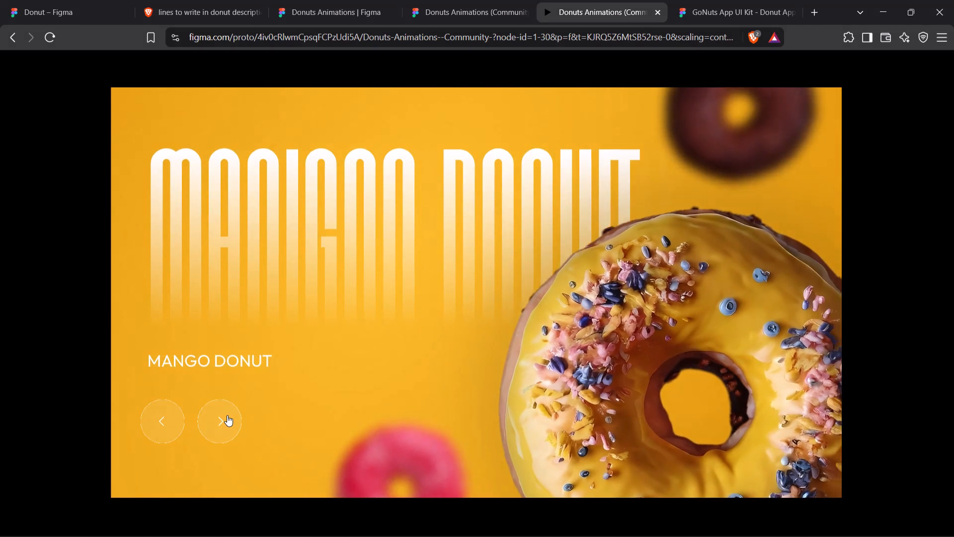
{"action": "left_click", "coordinate": [227, 415]}
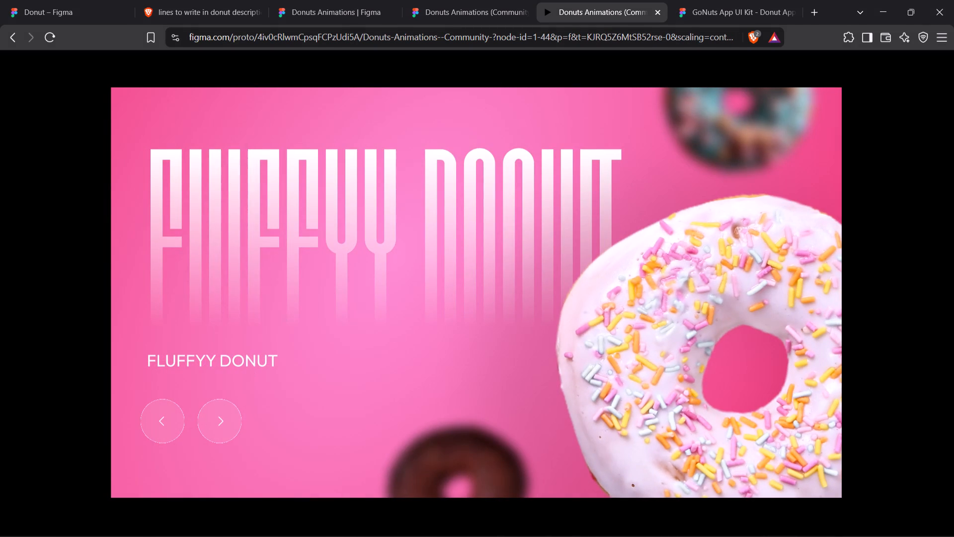
Return to the Donuts Animations design file and check the tutorial link below its frames, closing the linked Instagram page.
{"action": "left_click", "coordinate": [706, 0]}
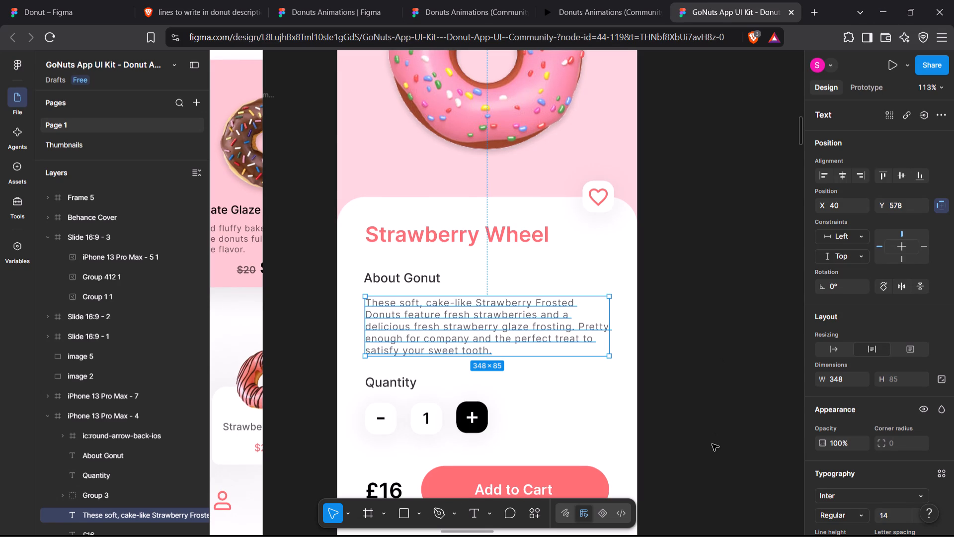
{"action": "left_click", "coordinate": [470, 0]}
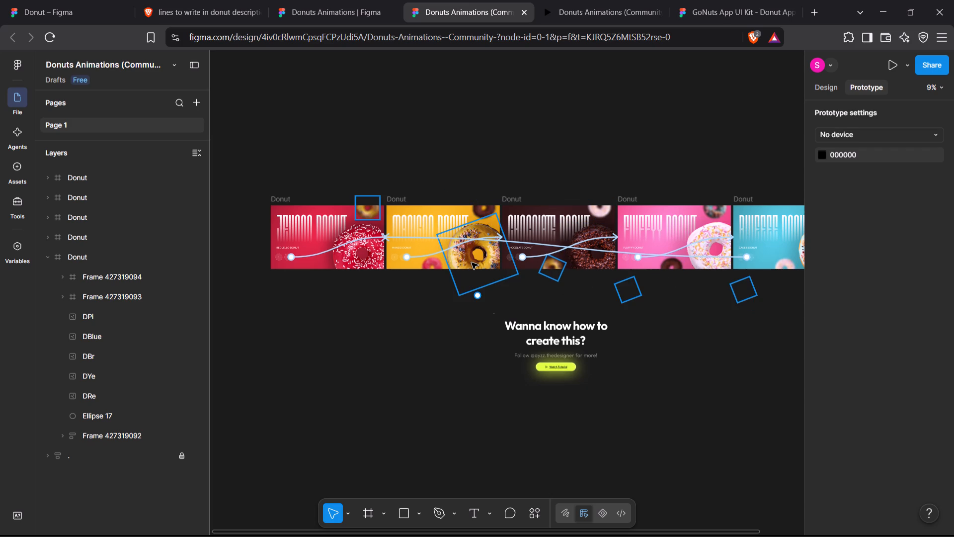
{"action": "left_click", "coordinate": [559, 368]}
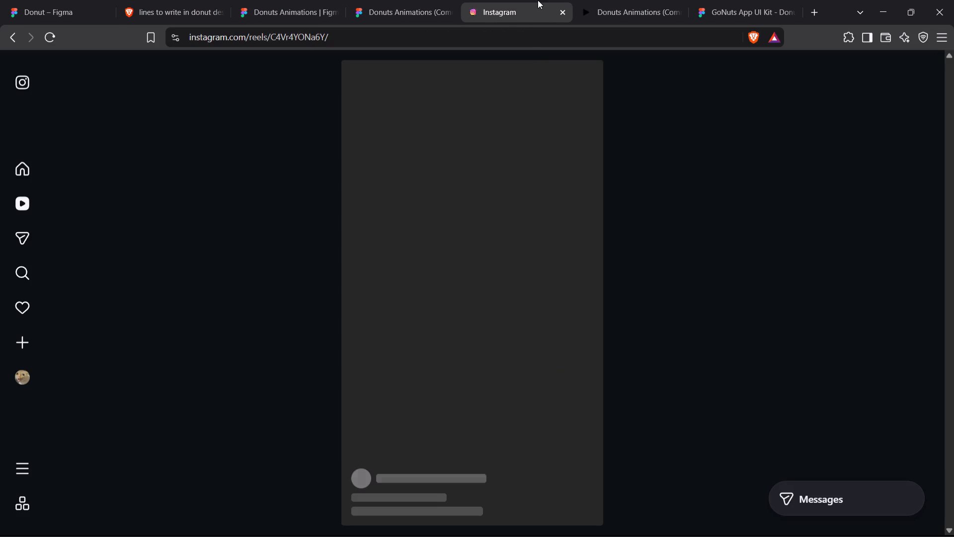
{"action": "left_click", "coordinate": [564, 9]}
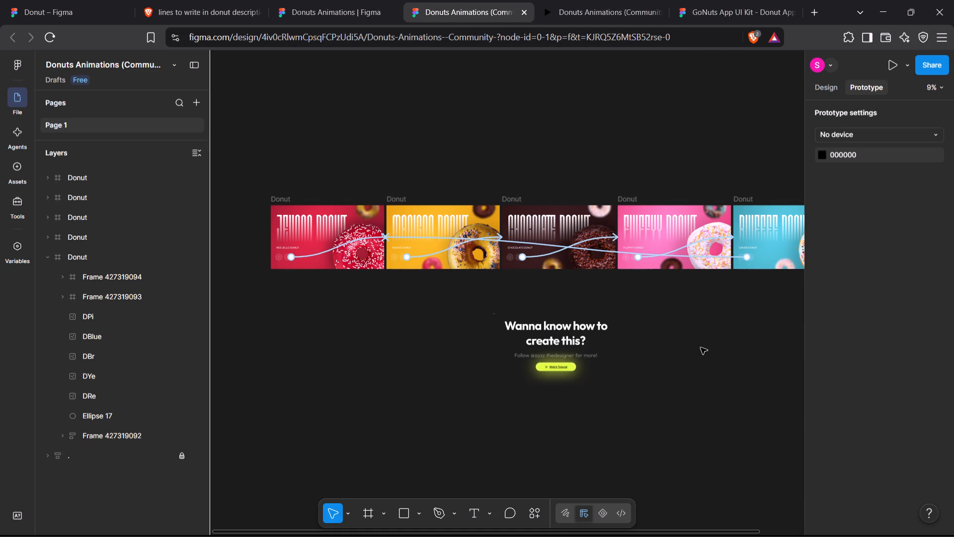
Examine the chocolate donut's image layer, the prototype device options and the layer list in the Donuts Animations file.
{"action": "right_click", "coordinate": [577, 249]}
{"action": "left_click", "coordinate": [444, 390]}
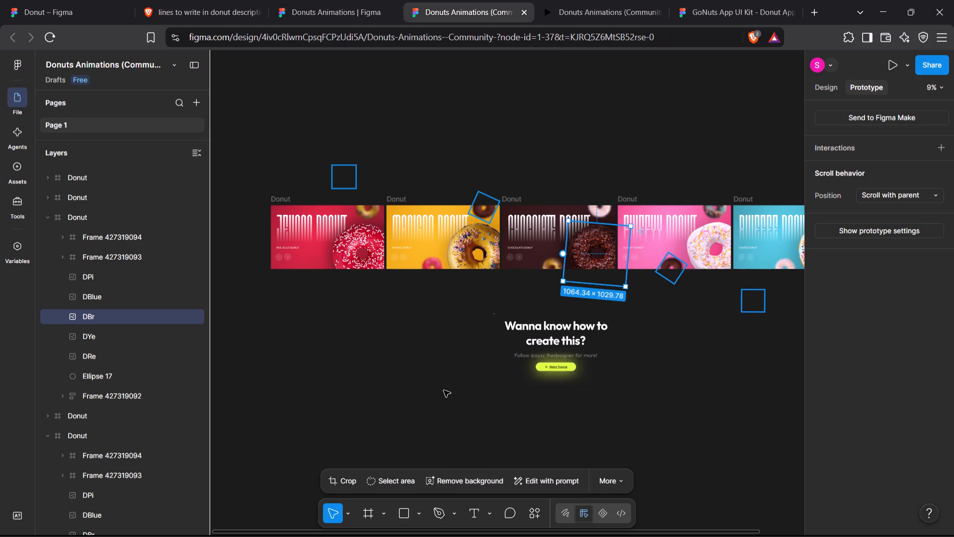
{"action": "left_click", "coordinate": [444, 390]}
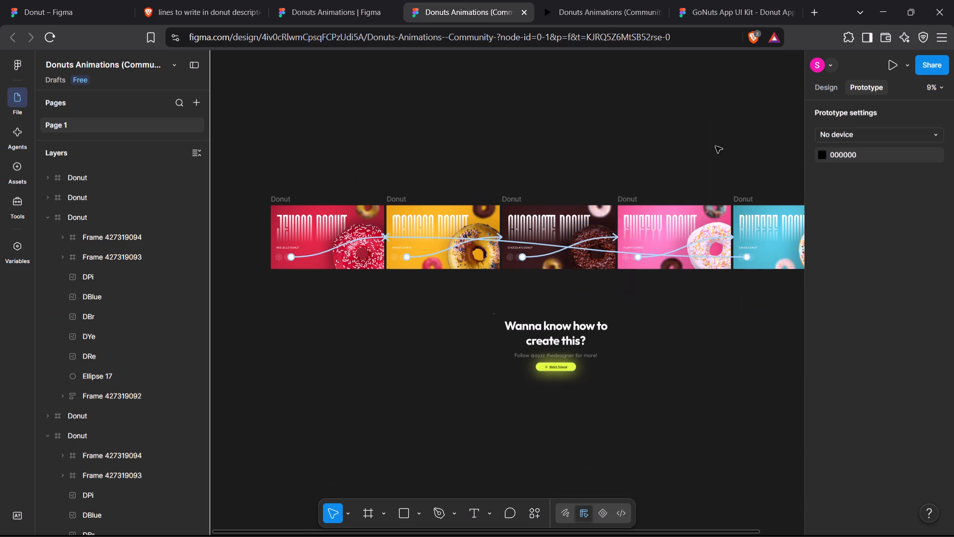
{"action": "left_click", "coordinate": [936, 137]}
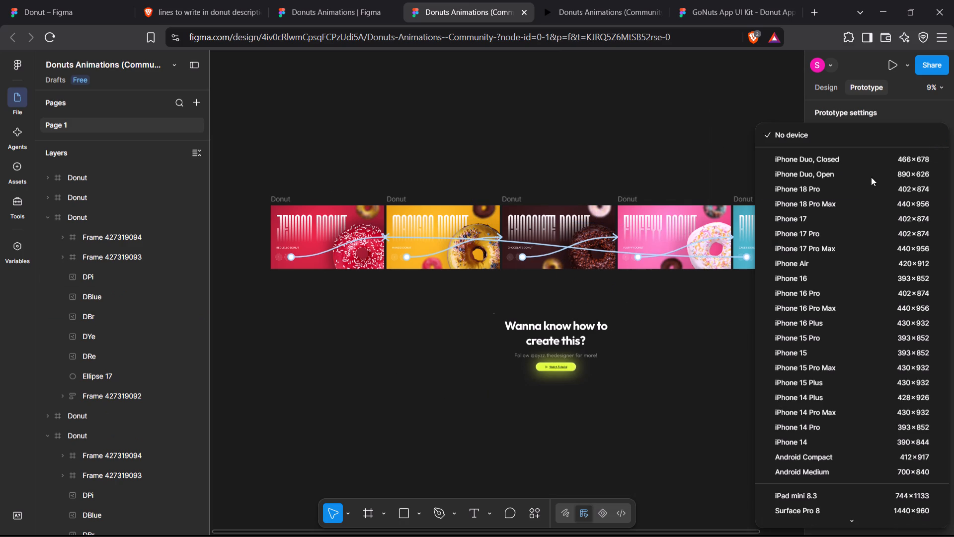
{"action": "left_click", "coordinate": [709, 458]}
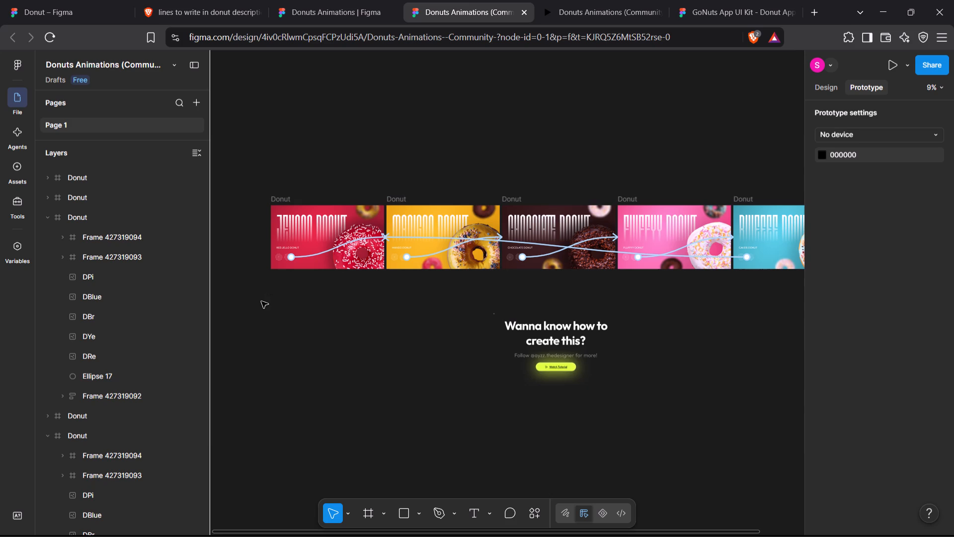
{"action": "scroll", "coordinate": [144, 390], "scroll_direction": "down", "scroll_amount": 13}
{"action": "scroll", "coordinate": [144, 390], "scroll_direction": "up", "scroll_amount": 7}
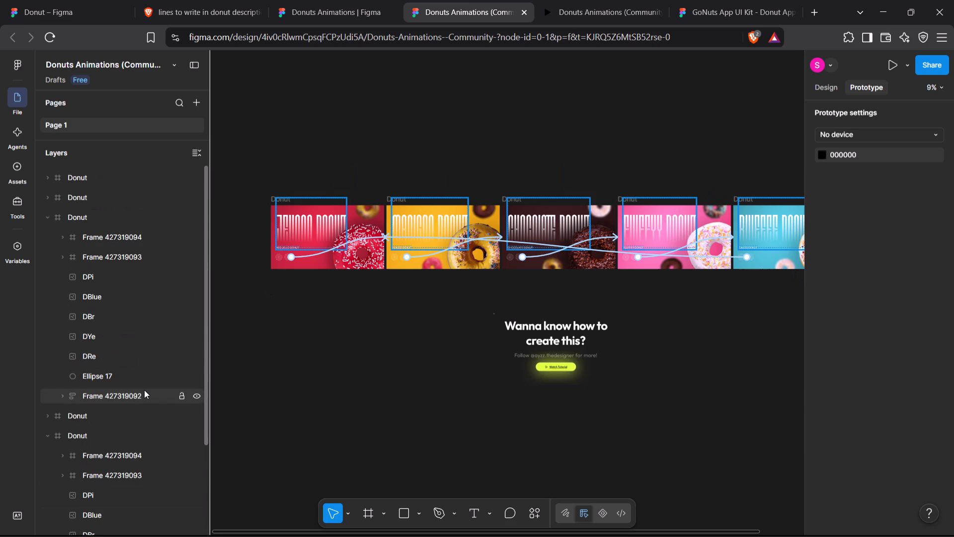
Switch to the Donut design file and look over its flavour frames, from Red Velvet to Vanila, and their layers.
{"action": "left_click", "coordinate": [350, 0]}
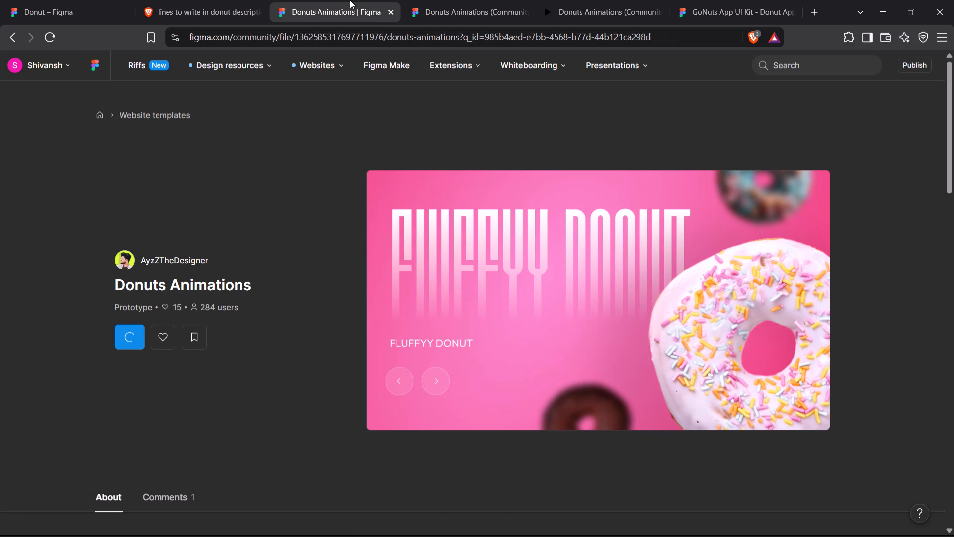
{"action": "left_click", "coordinate": [98, 0]}
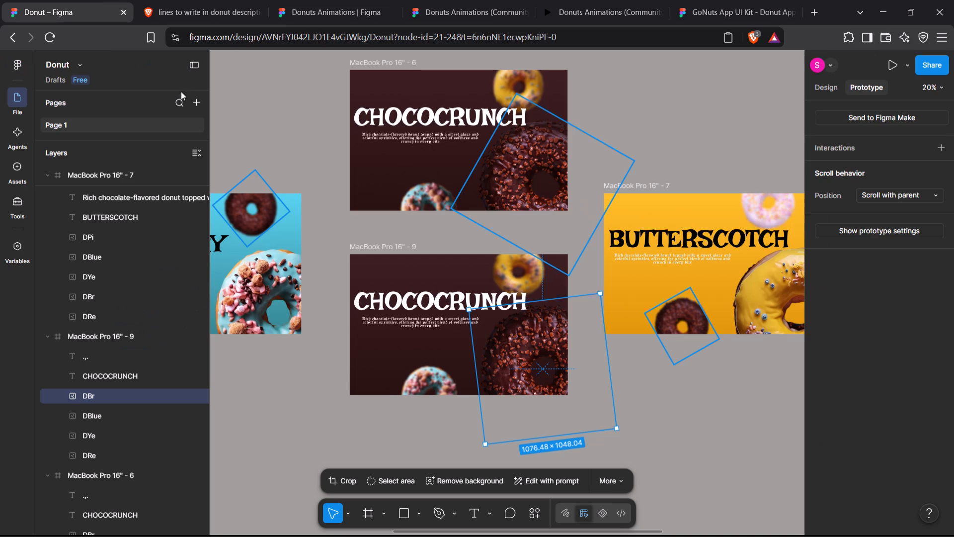
{"action": "scroll", "coordinate": [334, 254], "scroll_direction": "right", "scroll_amount": 4}
{"action": "scroll", "coordinate": [334, 254], "scroll_direction": "left", "scroll_amount": 1}
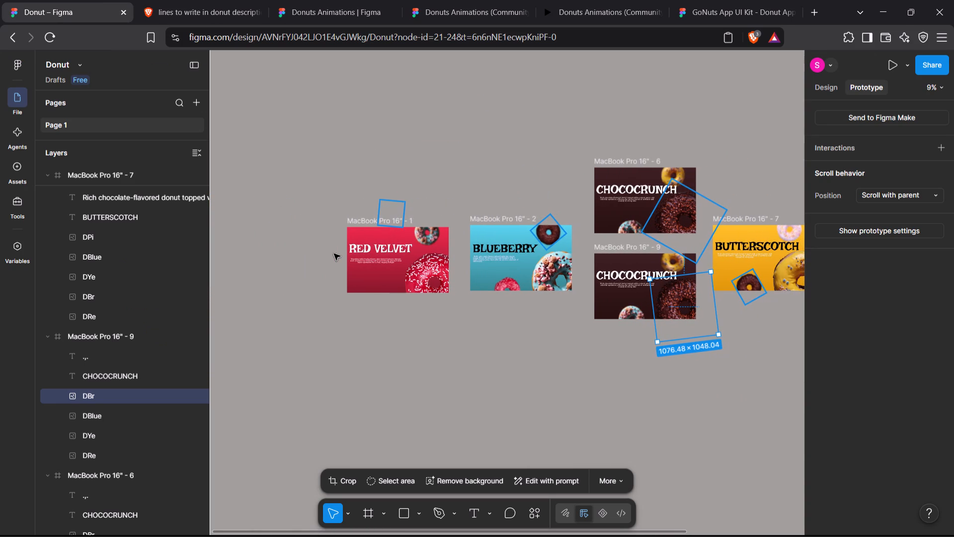
{"action": "scroll", "coordinate": [334, 254], "scroll_direction": "left", "scroll_amount": 5}
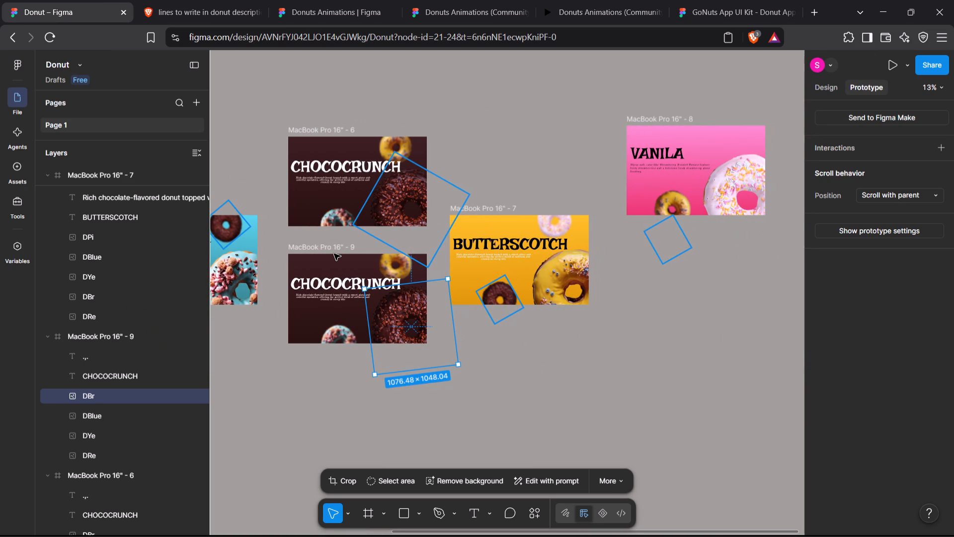
{"action": "scroll", "coordinate": [334, 254], "scroll_direction": "left", "scroll_amount": 3}
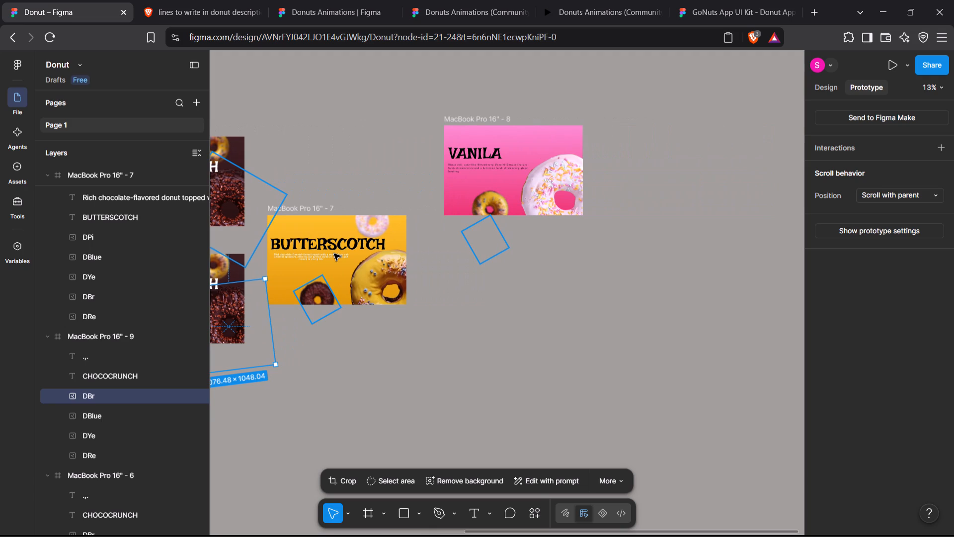
{"action": "scroll", "coordinate": [80, 410], "scroll_direction": "down", "scroll_amount": 7}
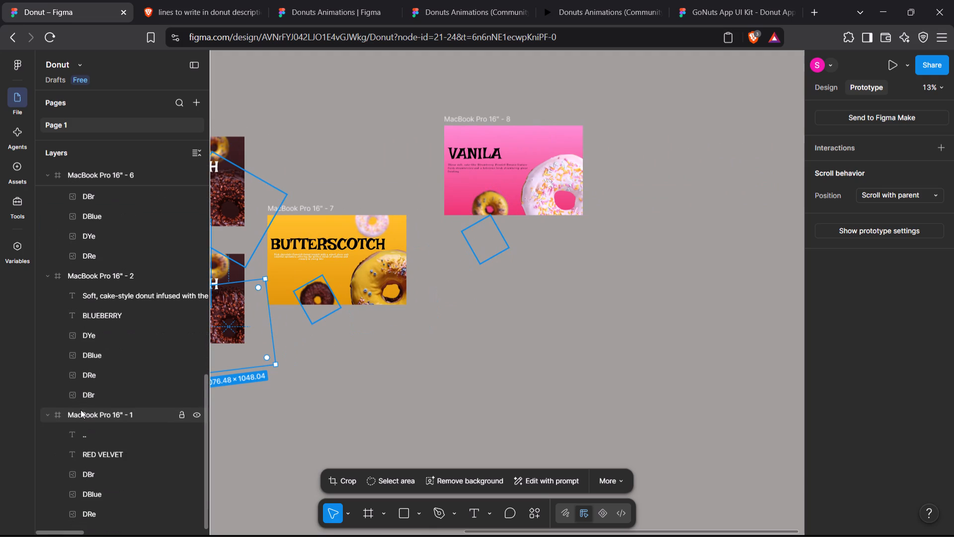
{"action": "scroll", "coordinate": [80, 410], "scroll_direction": "up", "scroll_amount": 7}
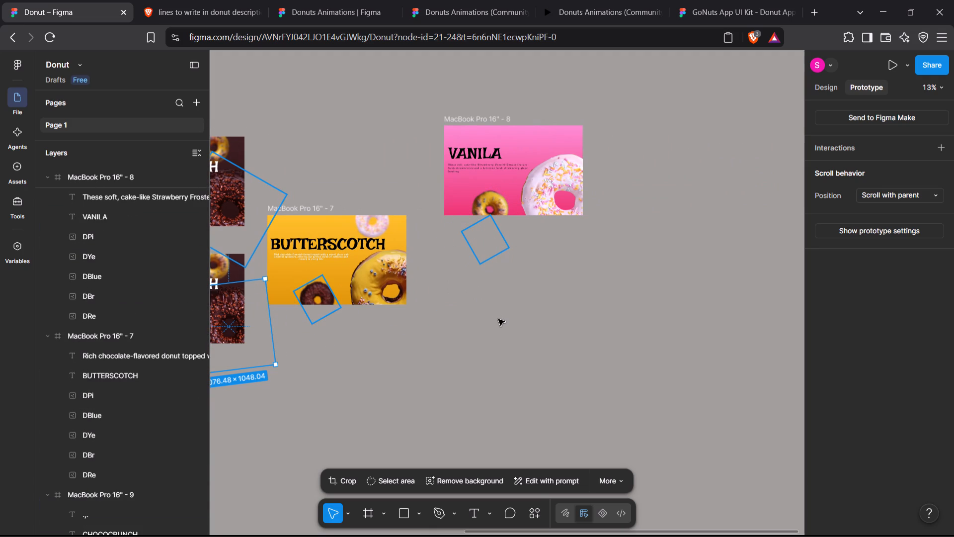
{"action": "scroll", "coordinate": [379, 397], "scroll_direction": "right", "scroll_amount": 6}
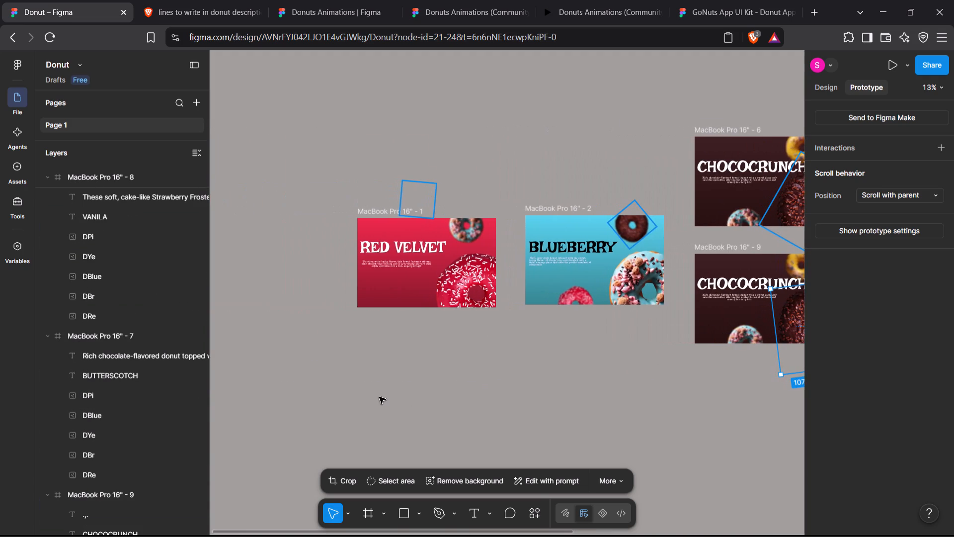
Switch from the prototype settings to the design properties in the Donut file.
{"action": "left_click", "coordinate": [820, 94]}
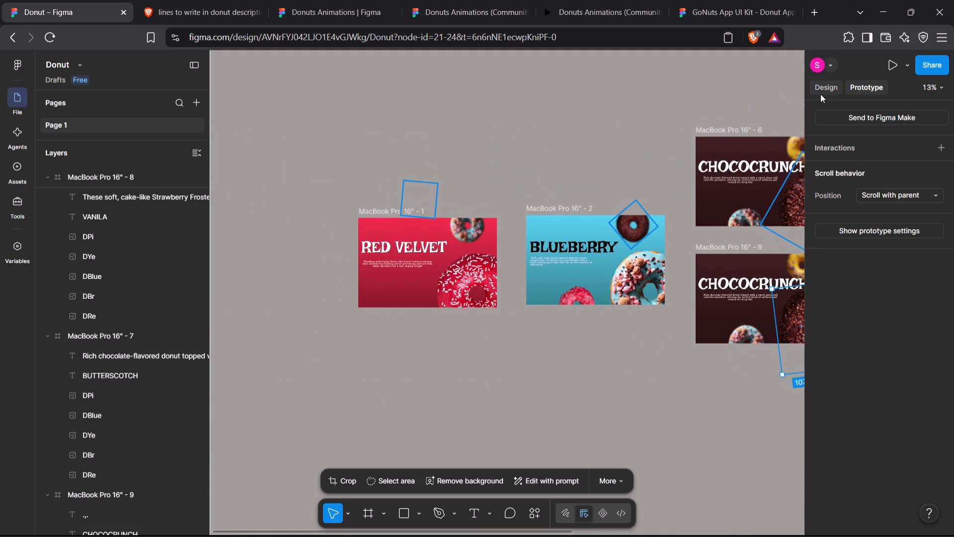
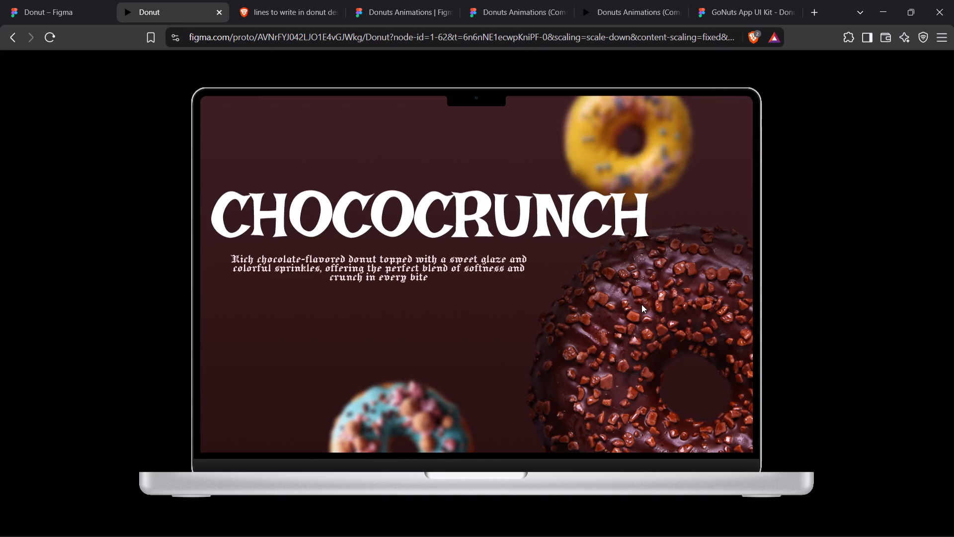
Test the Chococrunch slide in the Donut prototype preview, and close the preview to return to the design file.
{"action": "double_click", "coordinate": [447, 230]}
{"action": "left_click", "coordinate": [222, 16]}
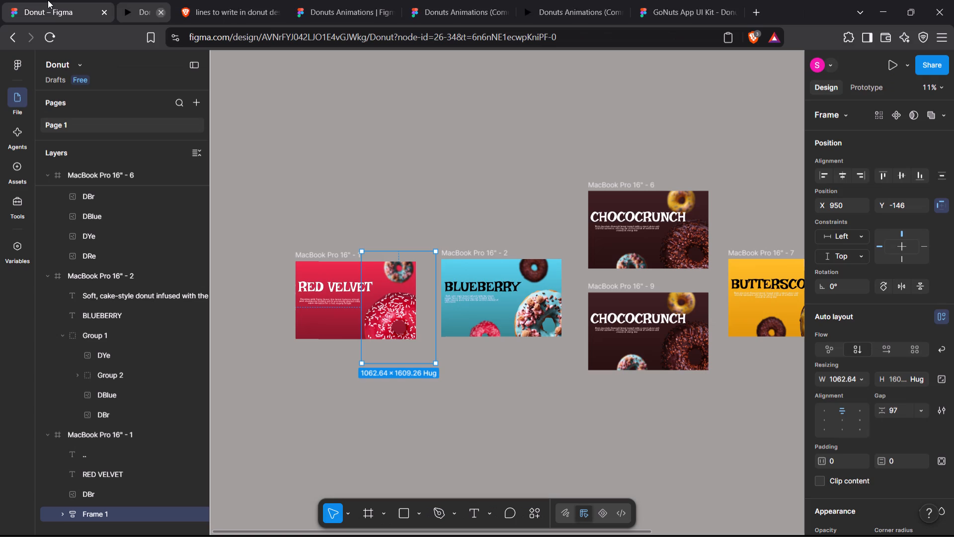
Clear the frame selection and look over the arrangement of the flavour frames from Red Velvet to Vanila on the canvas.
{"action": "left_click", "coordinate": [439, 97]}
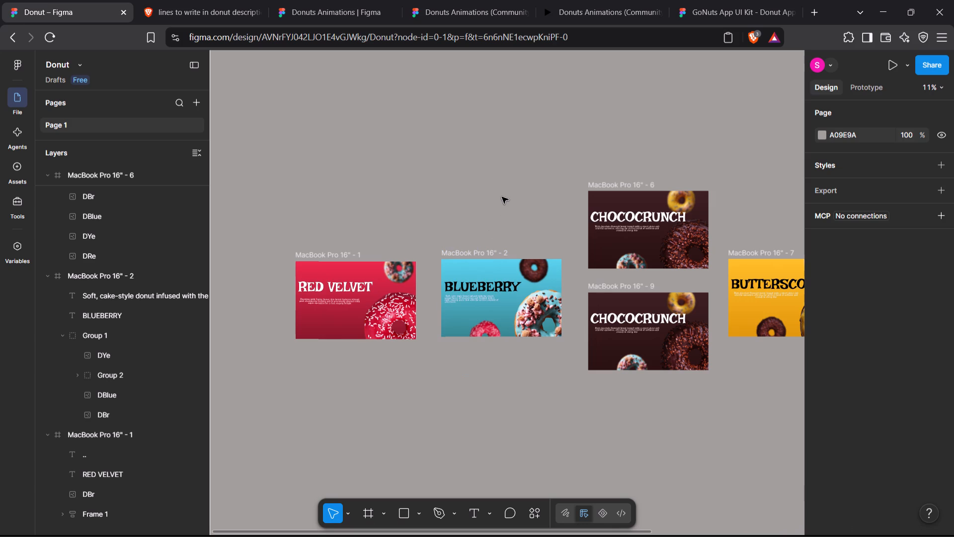
{"action": "scroll", "coordinate": [502, 196], "scroll_direction": "left", "scroll_amount": 1}
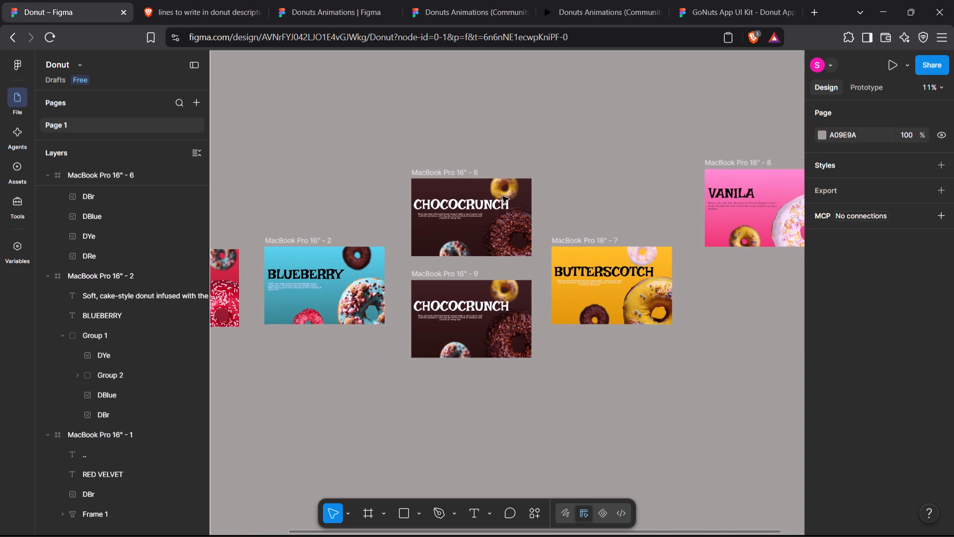
{"action": "scroll", "coordinate": [502, 196], "scroll_direction": "left", "scroll_amount": 1}
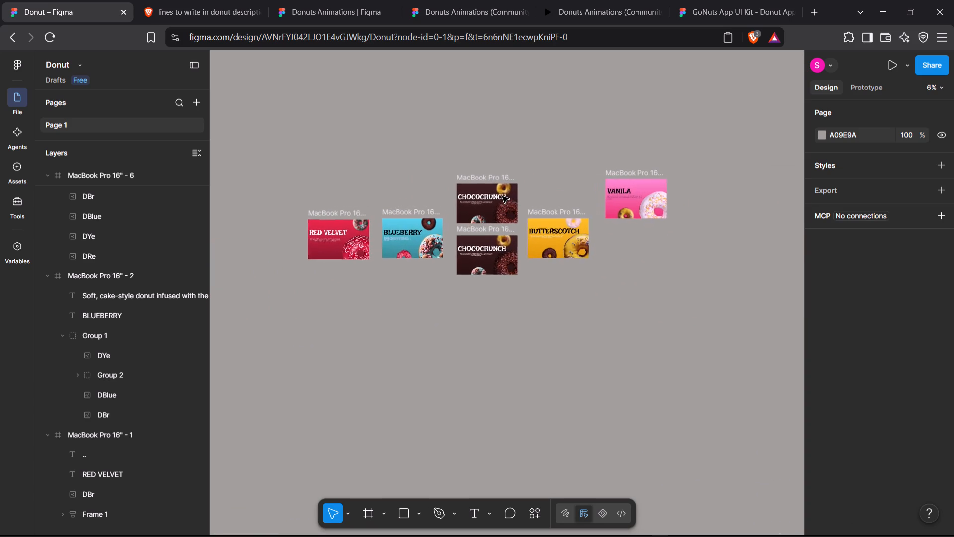
{"action": "scroll", "coordinate": [502, 196], "scroll_direction": "up", "scroll_amount": 1}
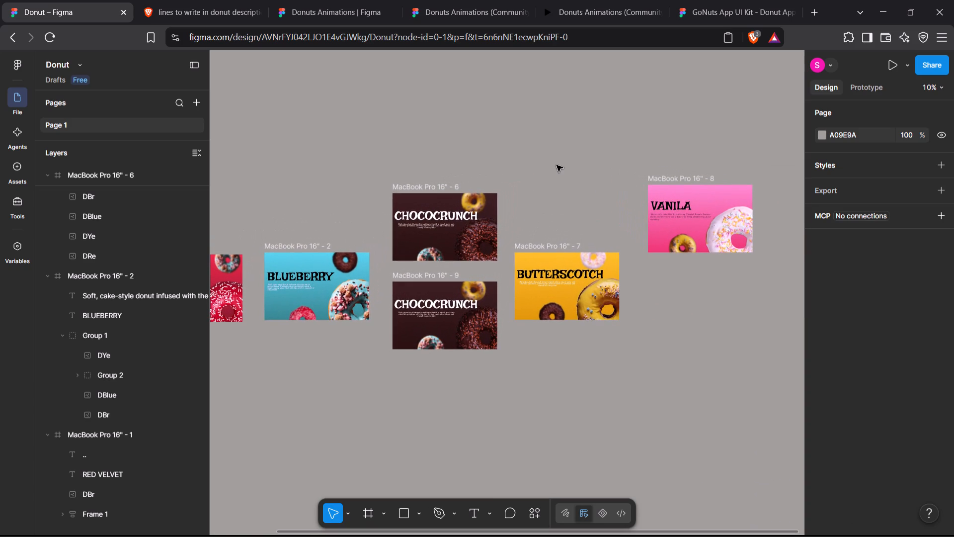
{"action": "scroll", "coordinate": [633, 118], "scroll_direction": "right", "scroll_amount": 1}
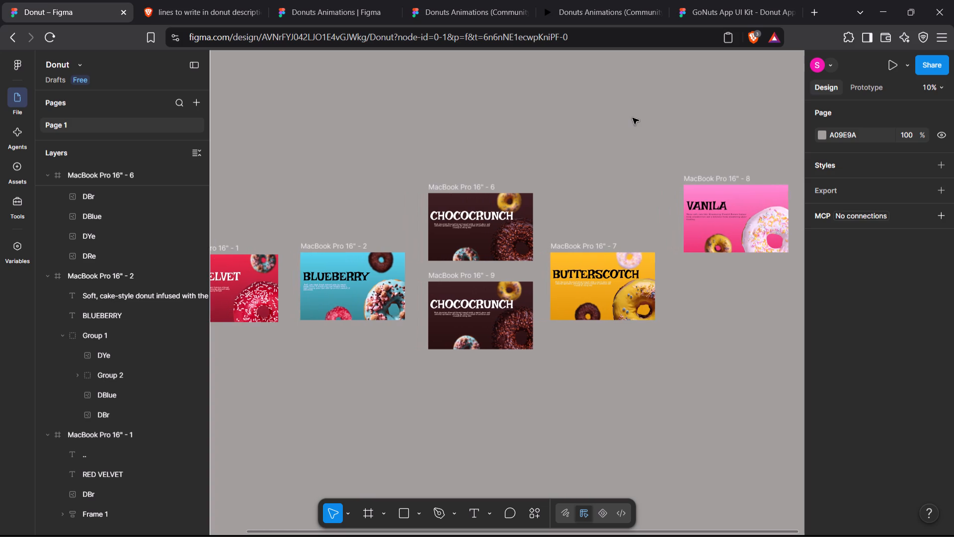
{"action": "scroll", "coordinate": [633, 118], "scroll_direction": "right", "scroll_amount": 1}
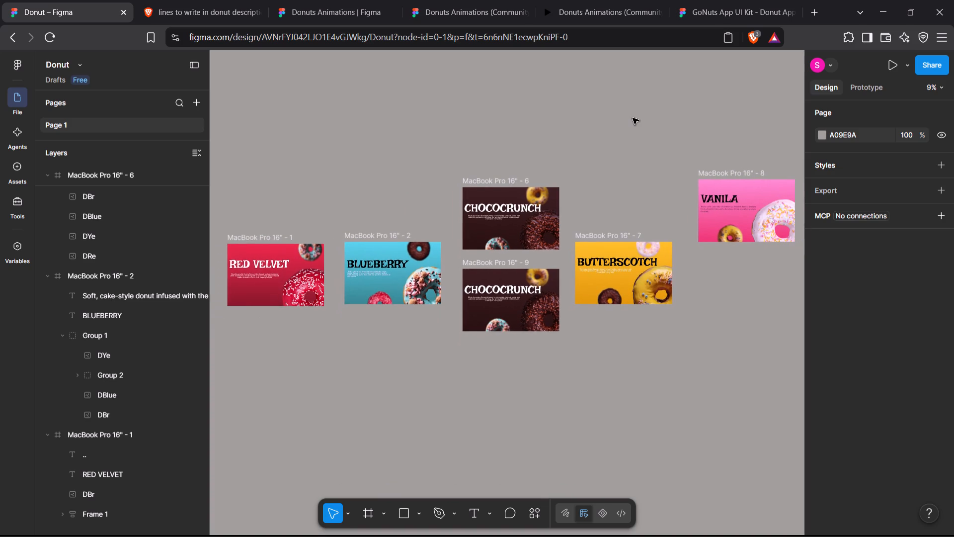
{"action": "scroll", "coordinate": [633, 118], "scroll_direction": "up", "scroll_amount": 1}
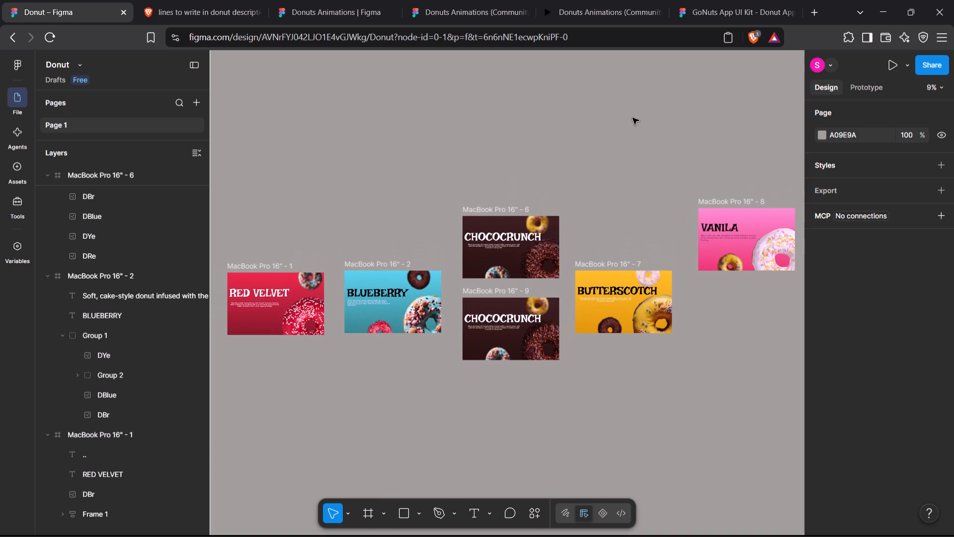
{"action": "scroll", "coordinate": [633, 118], "scroll_direction": "up", "scroll_amount": 1}
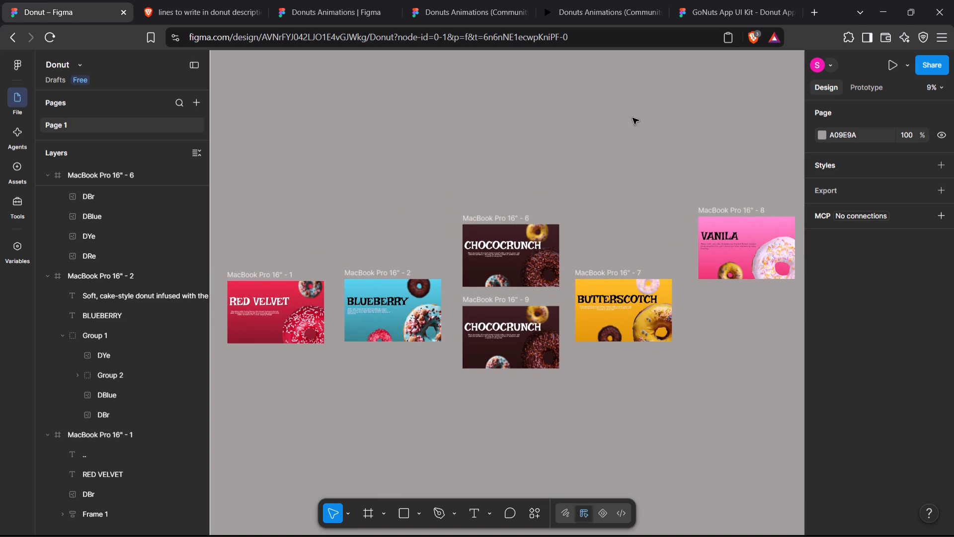